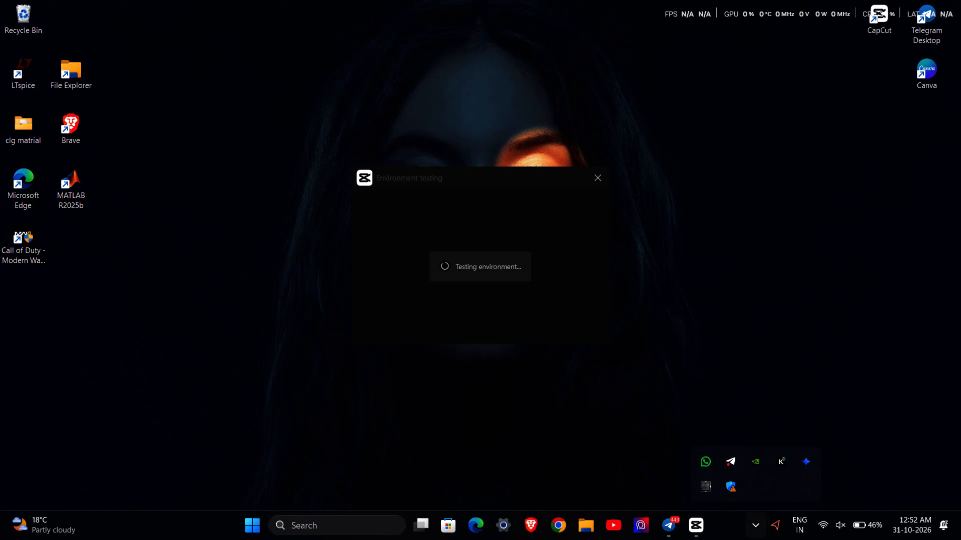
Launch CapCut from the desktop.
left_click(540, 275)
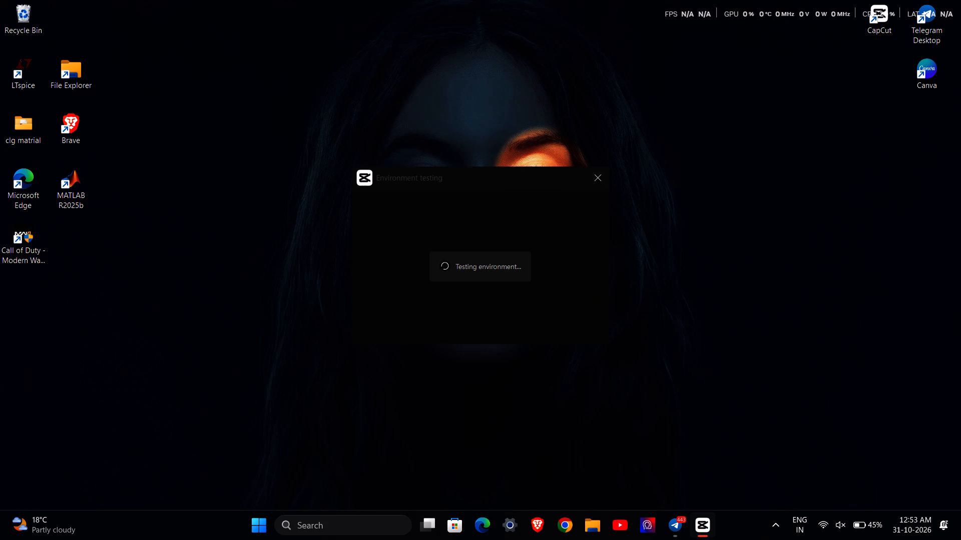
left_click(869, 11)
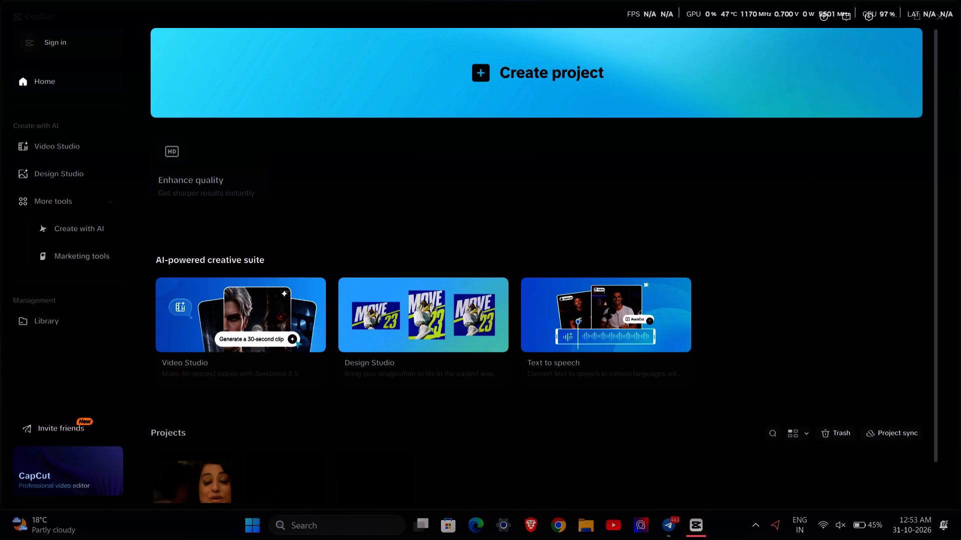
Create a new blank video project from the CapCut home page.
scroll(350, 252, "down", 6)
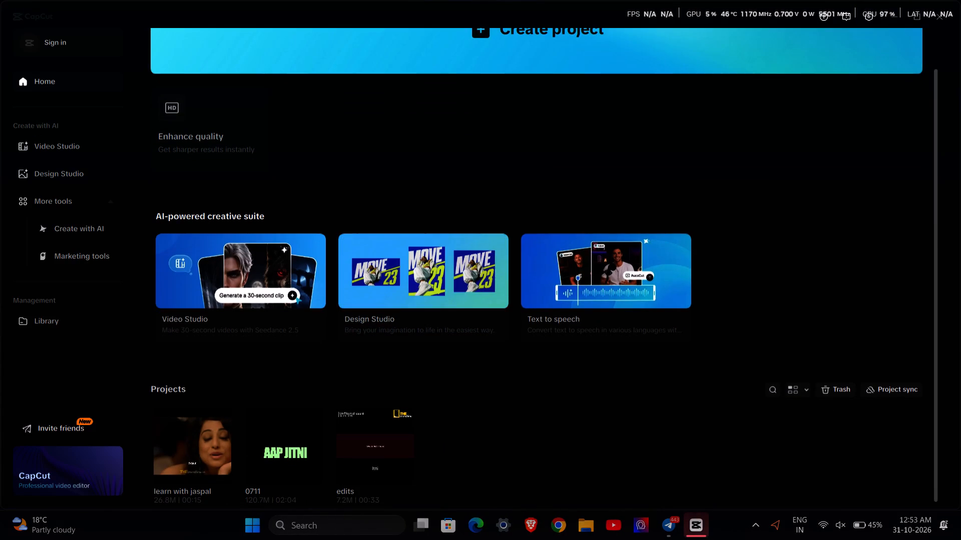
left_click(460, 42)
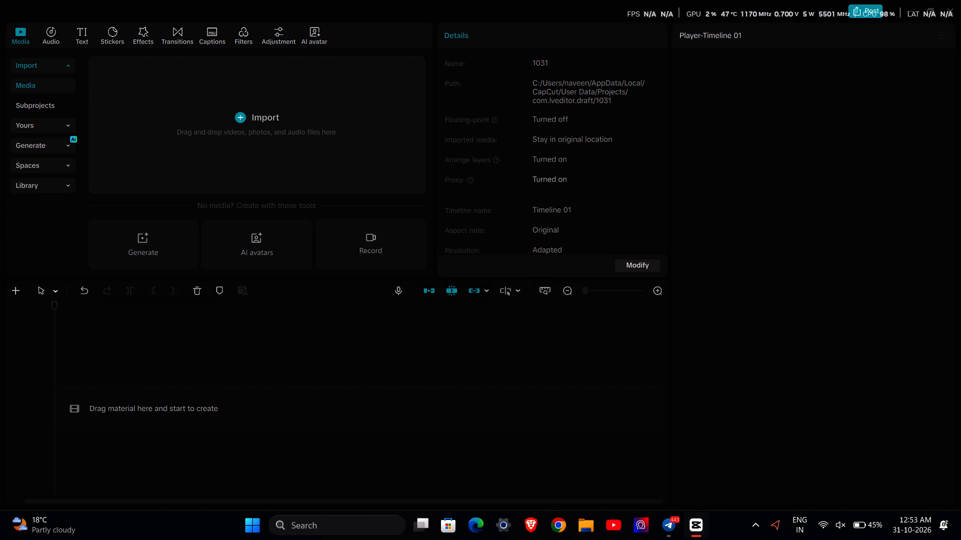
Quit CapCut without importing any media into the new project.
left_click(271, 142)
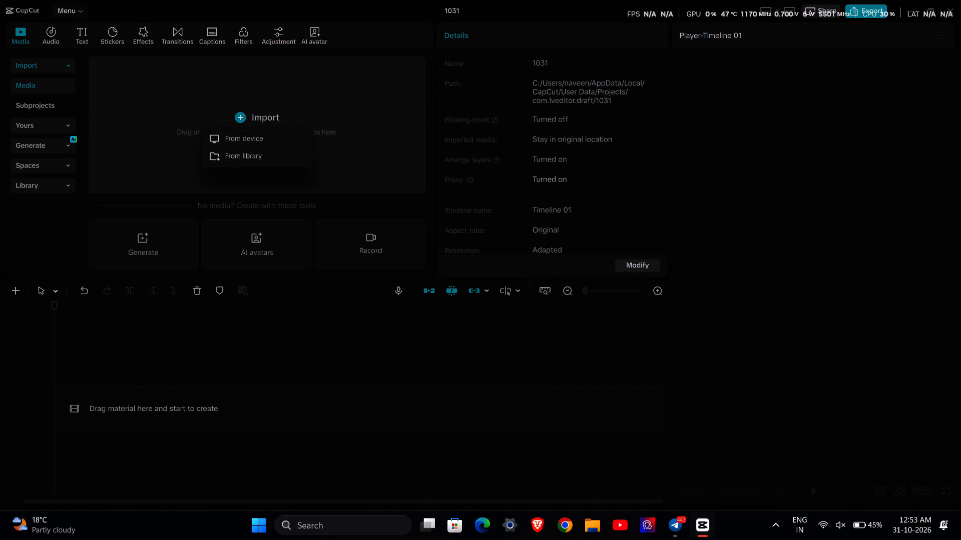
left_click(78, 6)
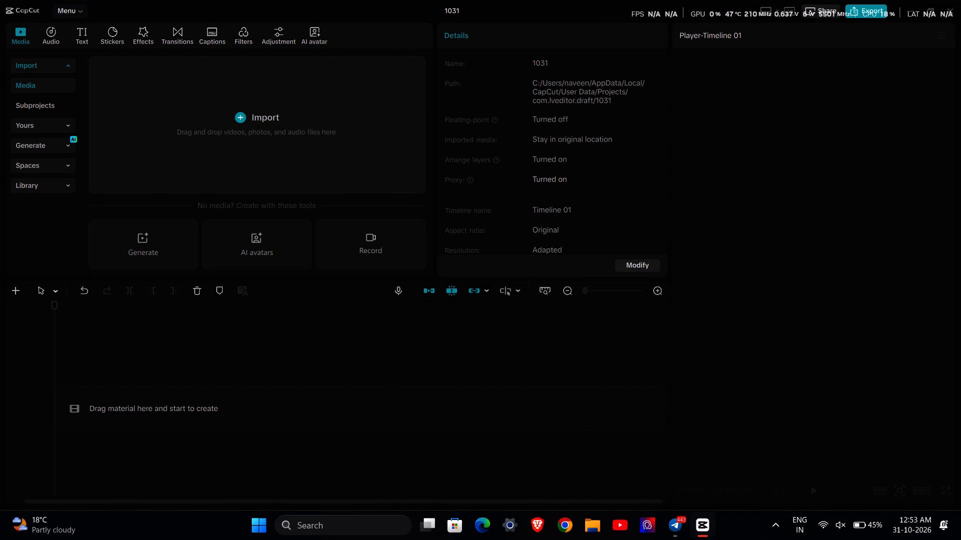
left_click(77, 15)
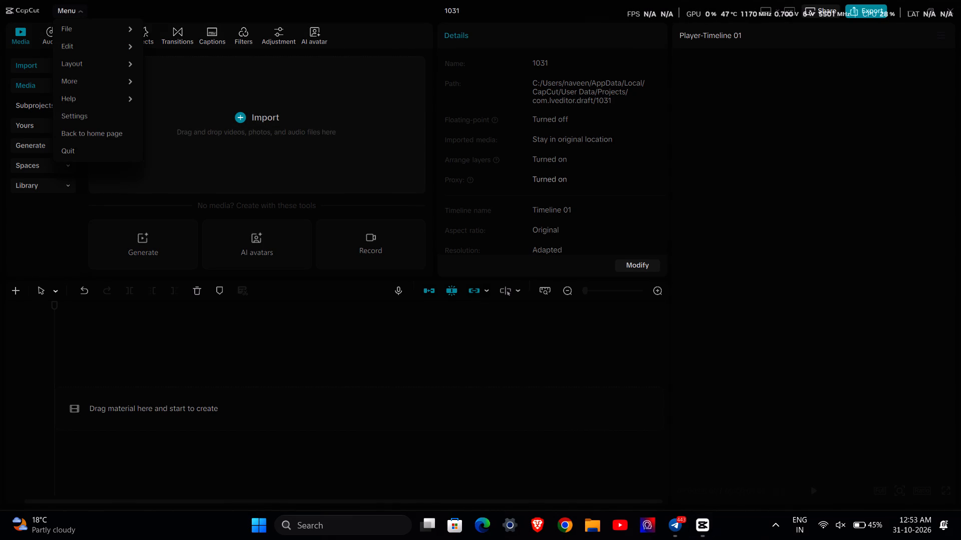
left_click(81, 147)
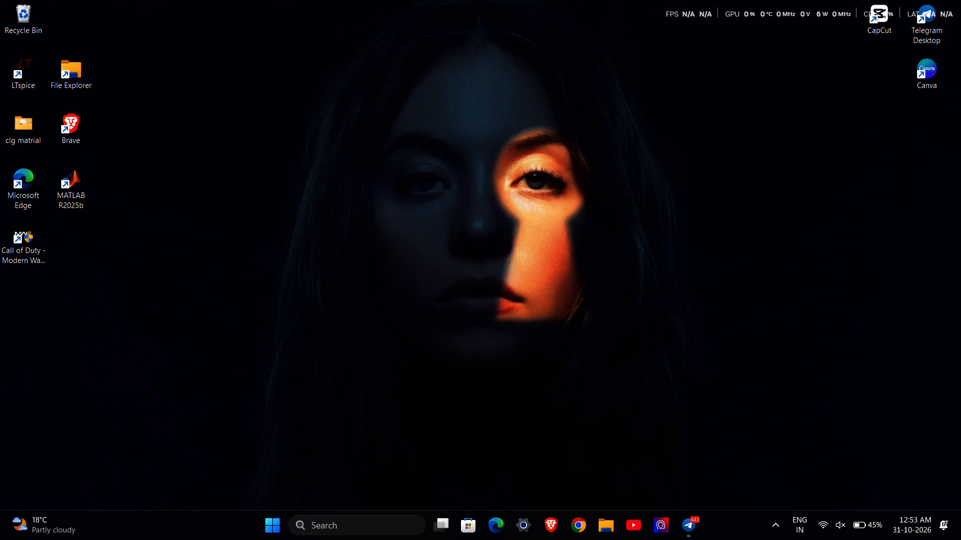
Launch CapCut again from the desktop.
double_click(879, 12)
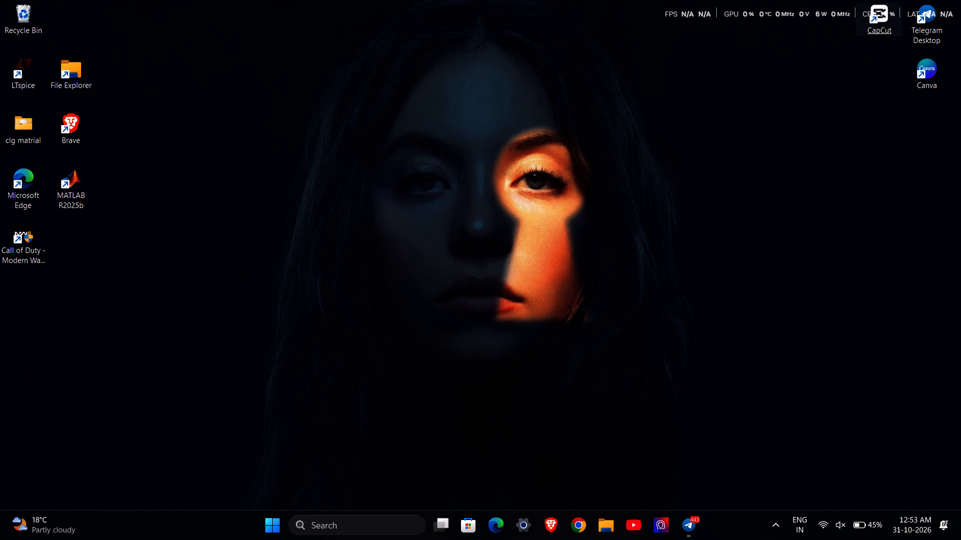
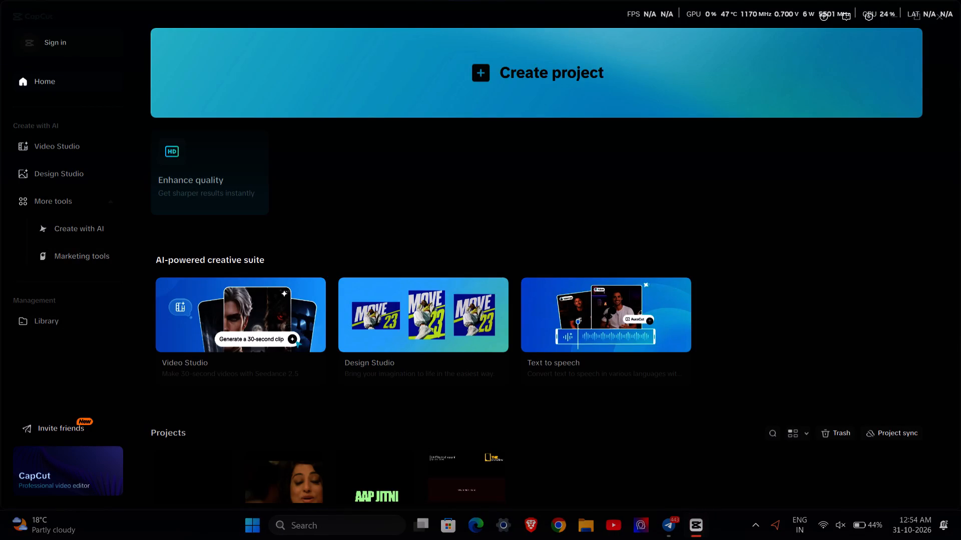
Create a new blank video project from the home page.
scroll(187, 168, "up", 2)
left_click(430, 74)
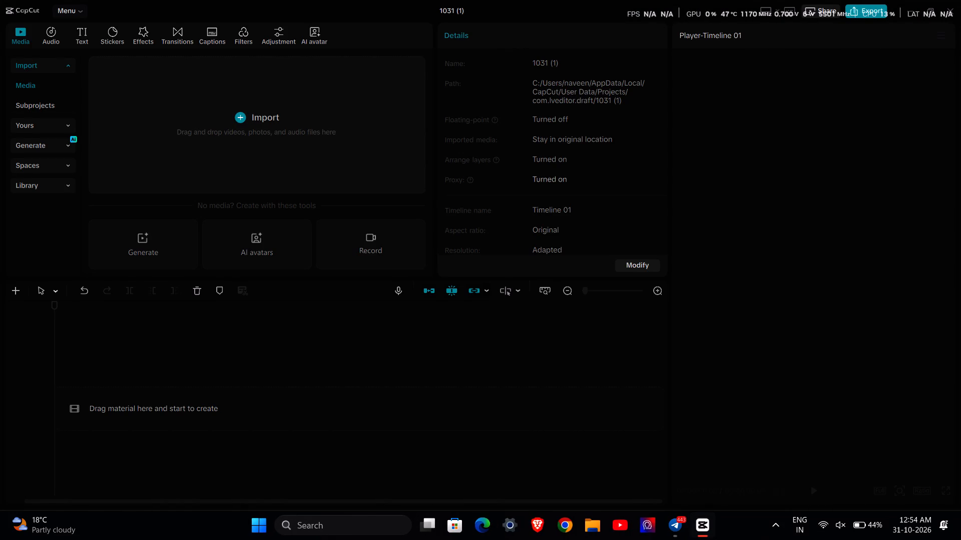
Start importing media from the device and browse to the Telegram Desktop folder inside Downloads for a file to import.
left_click(234, 128)
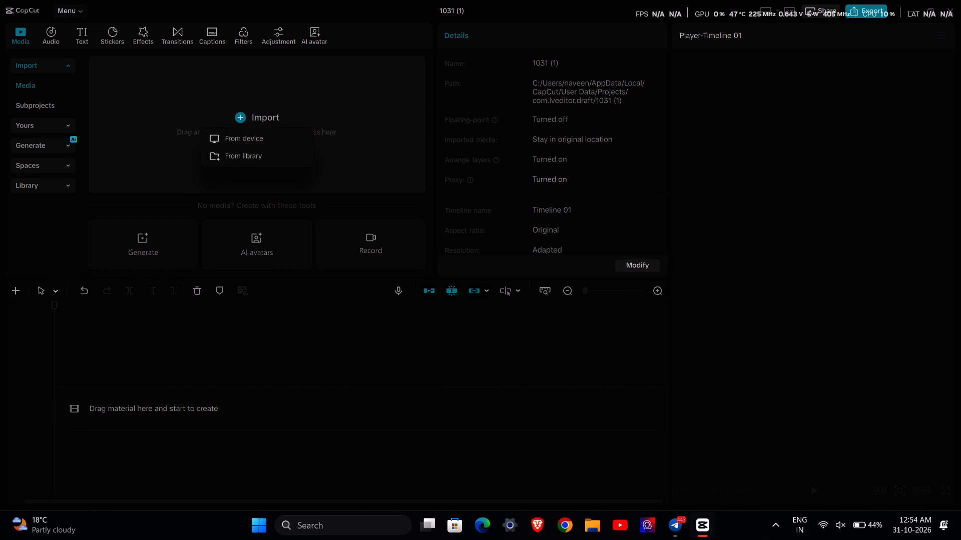
left_click(232, 140)
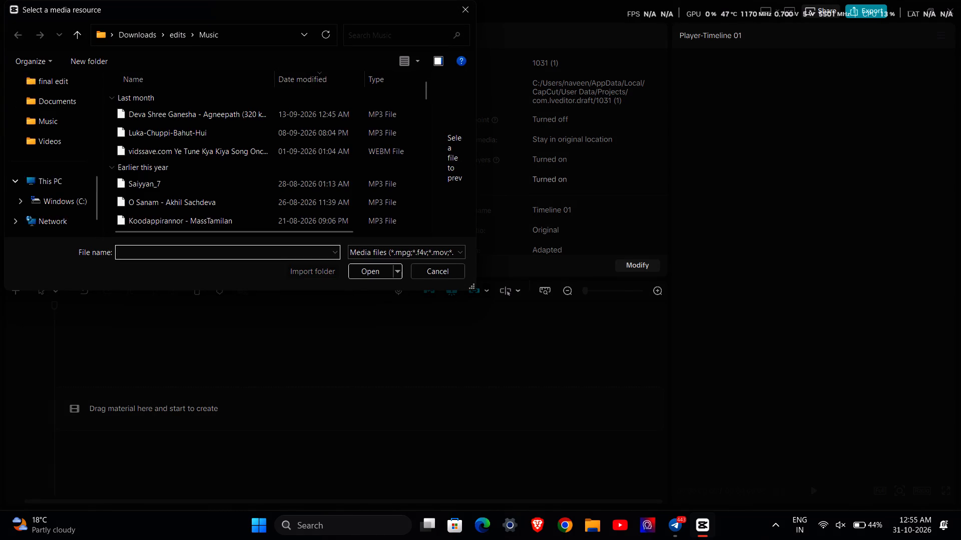
scroll(61, 137, "down", 1)
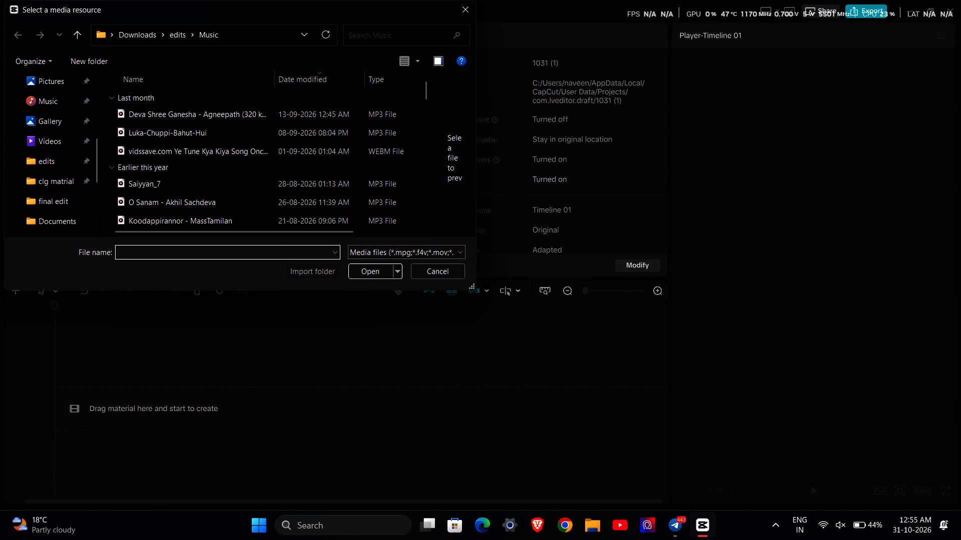
scroll(45, 85, "up", 1)
scroll(43, 194, "down", 1)
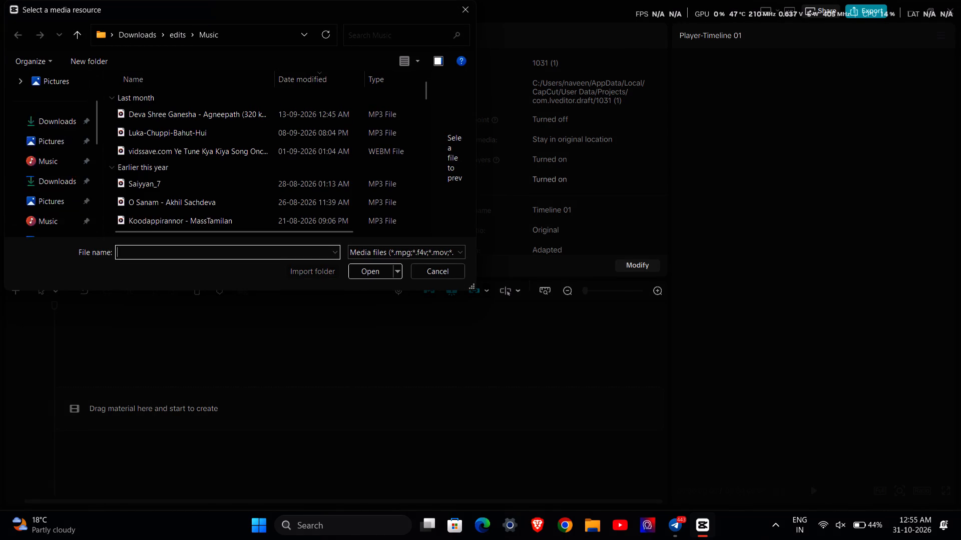
scroll(43, 194, "down", 1)
scroll(48, 107, "up", 1)
left_click(48, 123)
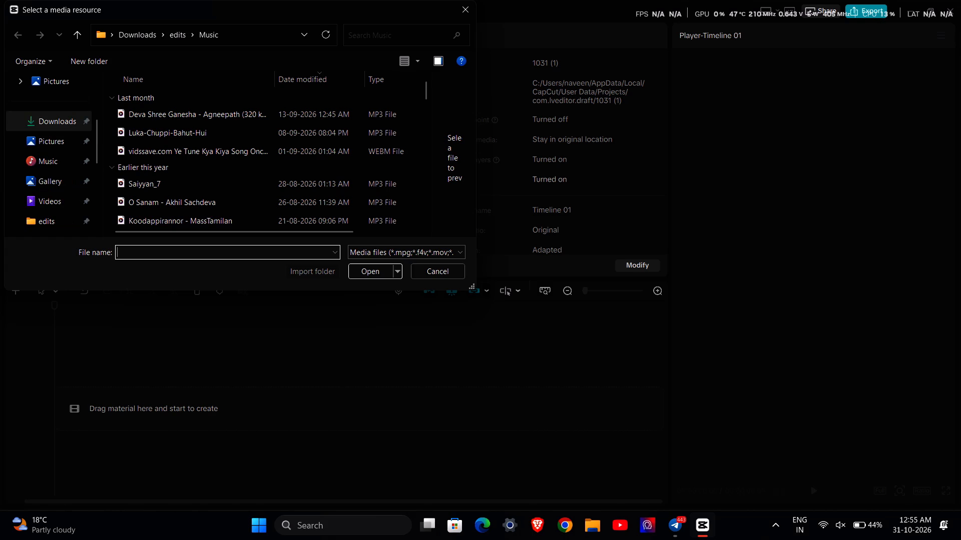
double_click(135, 112)
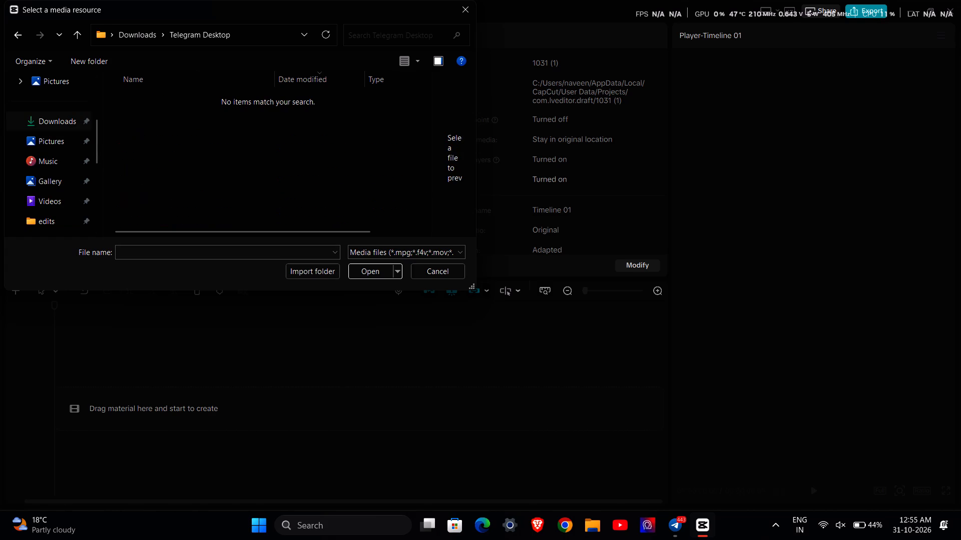
scroll(68, 156, "down", 1)
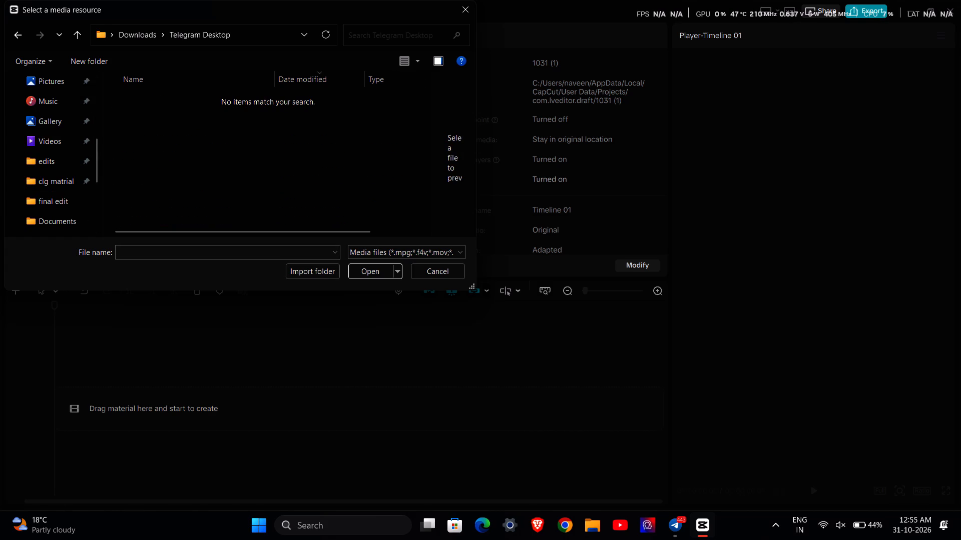
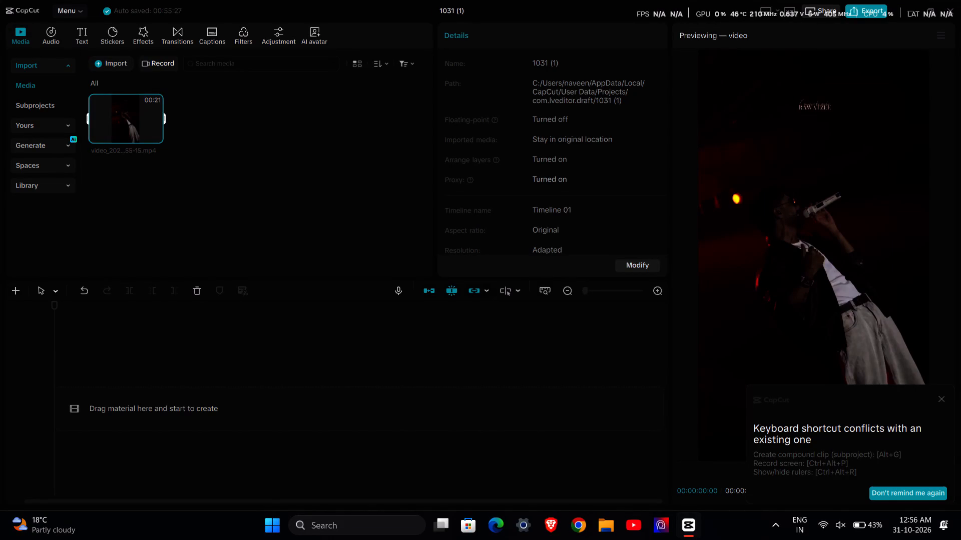
Dismiss the shortcut conflict notice and place the imported video on the empty timeline.
left_click(940, 400)
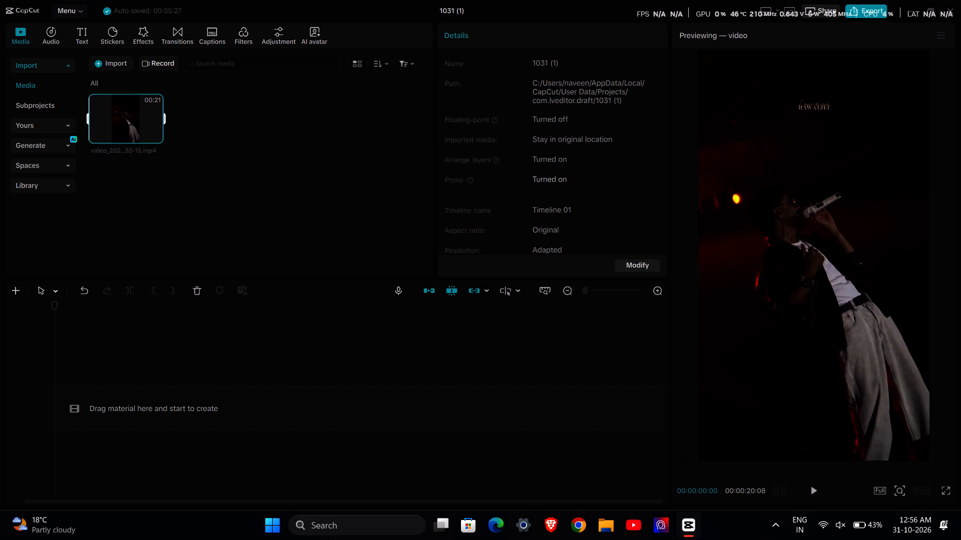
left_click_drag(112, 117, 233, 157)
left_click_drag(233, 157, 101, 390)
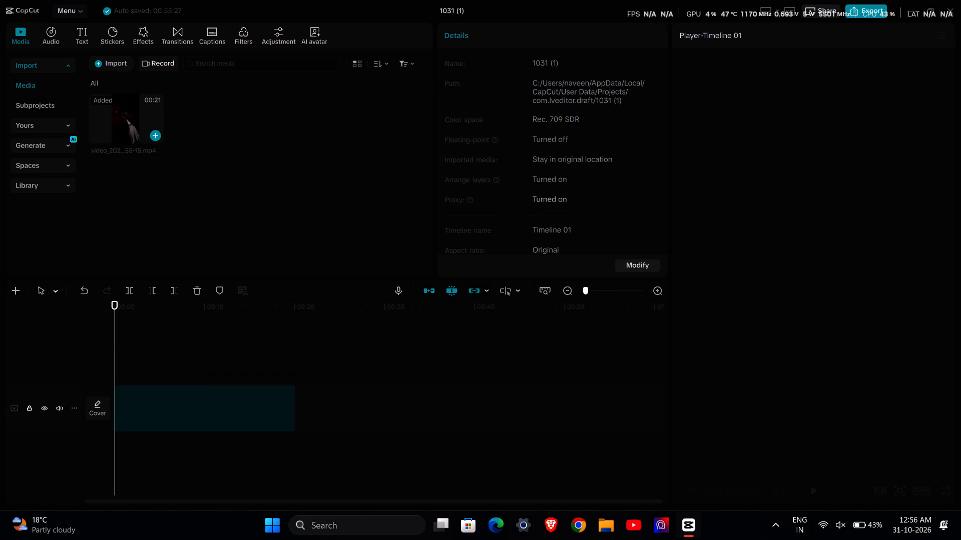
Enable Reduce image noise on the timeline video clip, with the level at Weak.
left_click(177, 408)
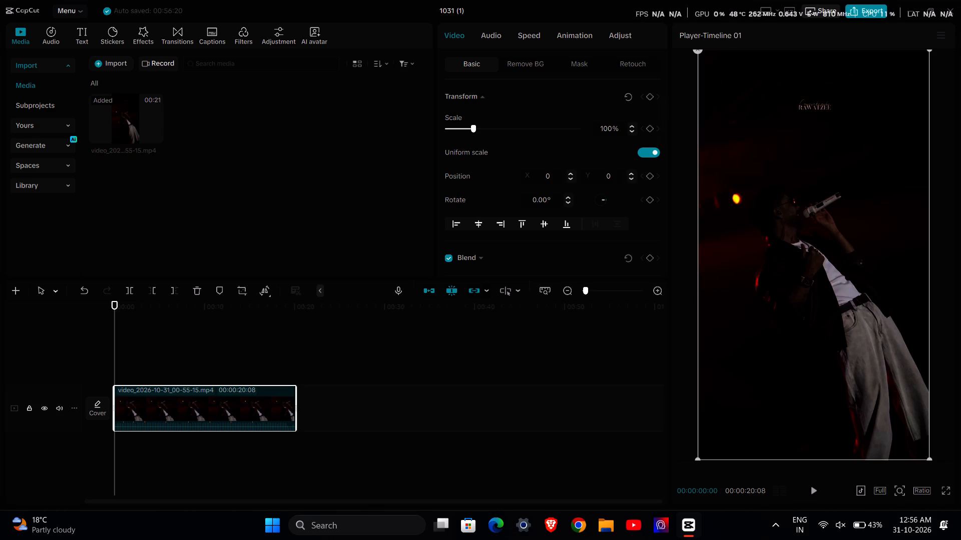
scroll(531, 108, "down", 1)
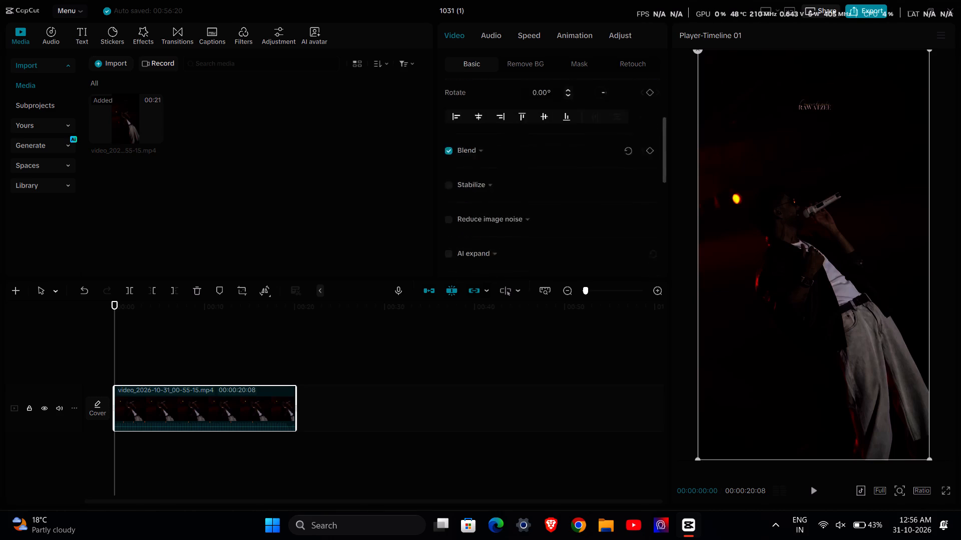
scroll(531, 108, "down", 2)
scroll(486, 125, "up", 1)
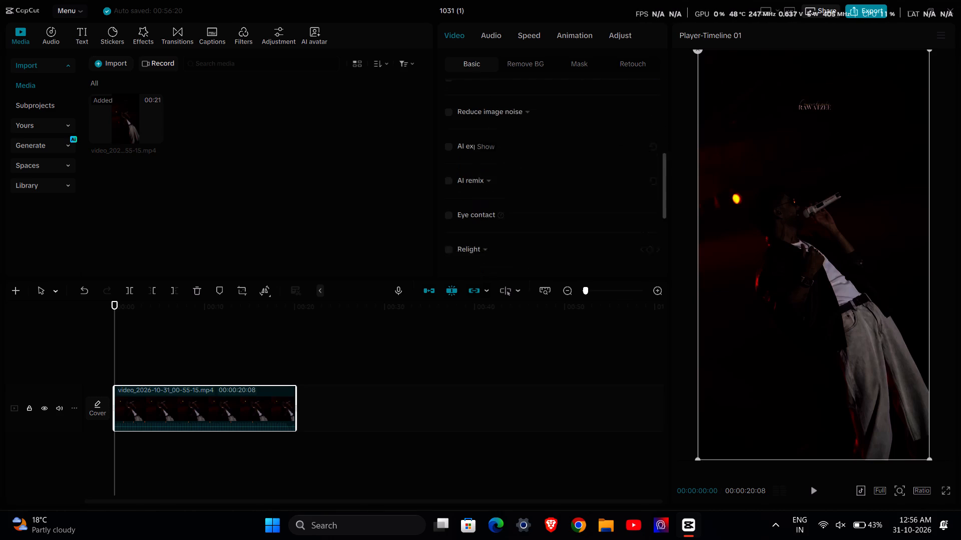
scroll(486, 125, "up", 2)
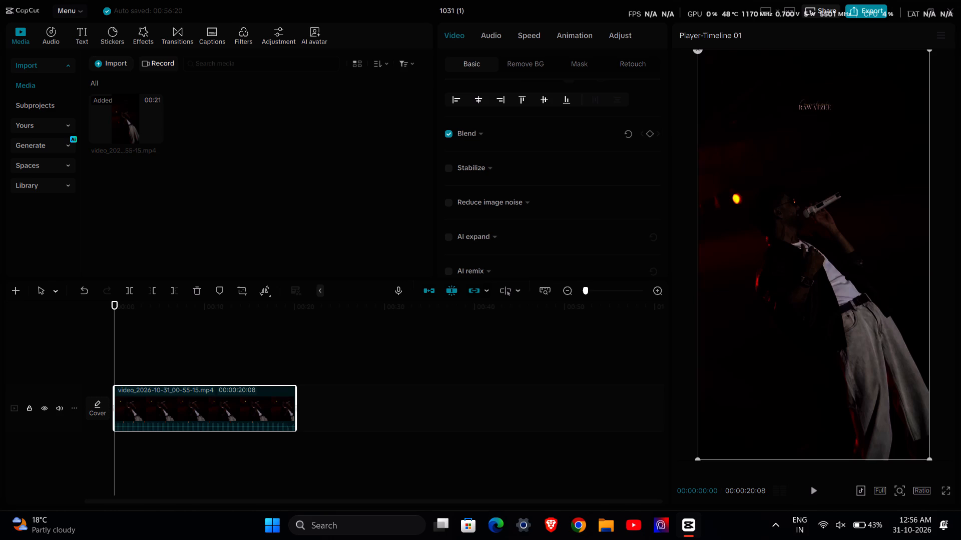
left_click(447, 201)
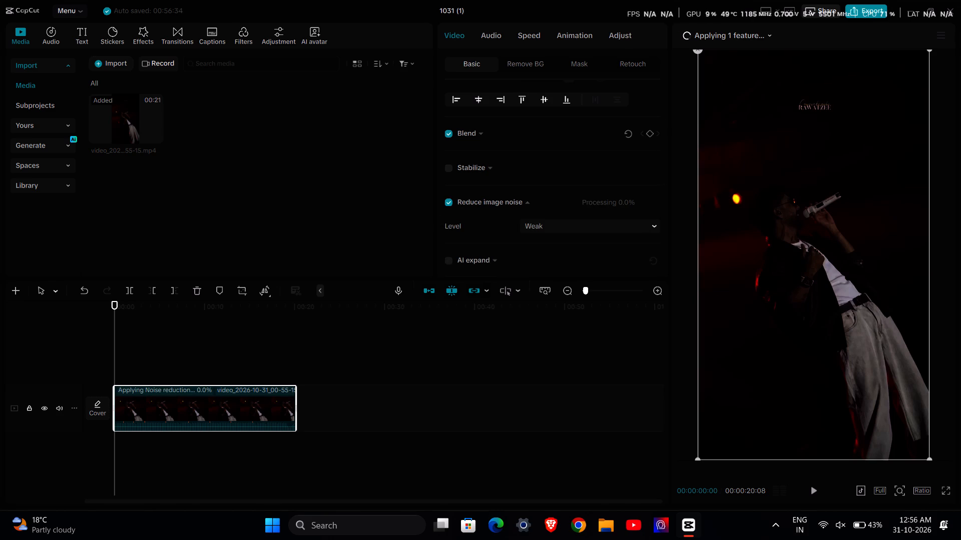
Look through the clip's remaining basic video settings and the background choices offered under Canvas.
scroll(447, 201, "down", 2)
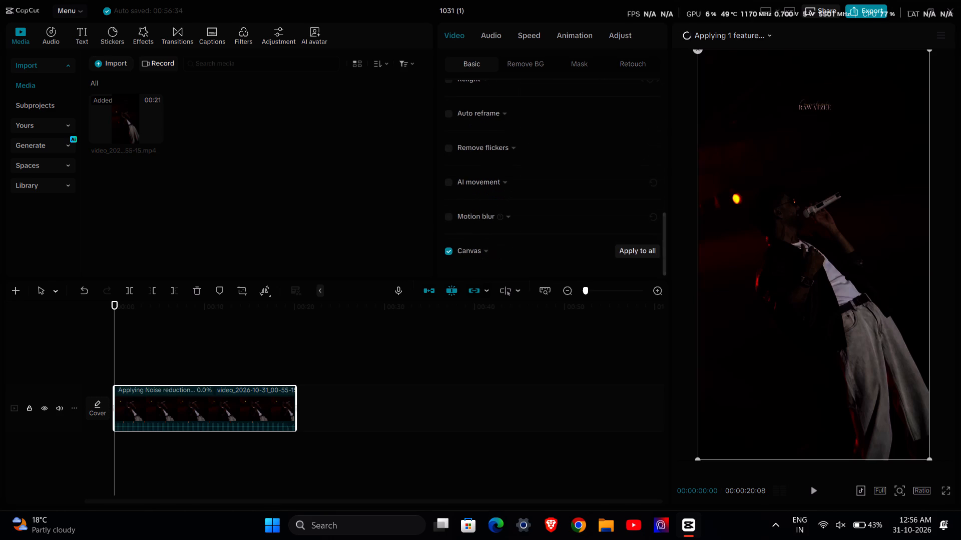
scroll(468, 185, "down", 1)
scroll(448, 197, "up", 1)
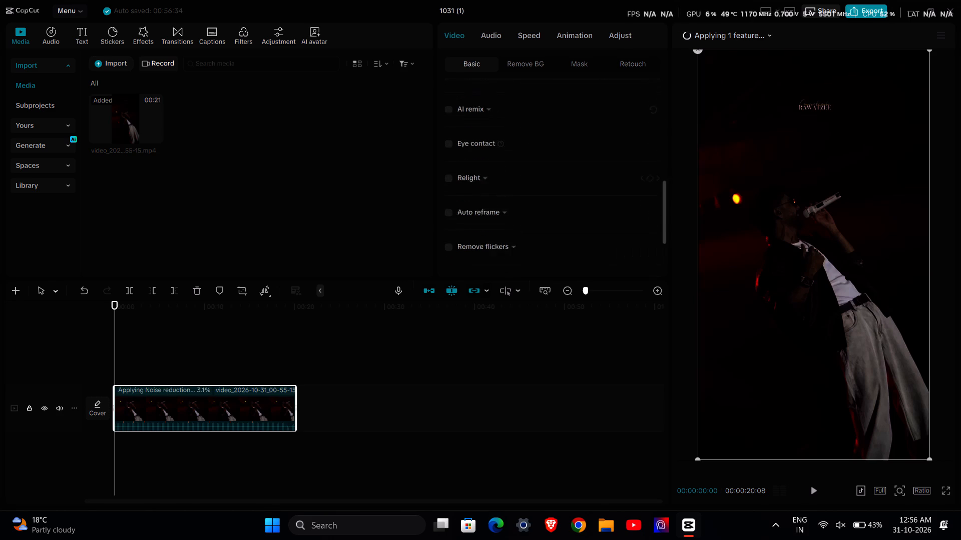
scroll(448, 197, "up", 1)
left_click(448, 197)
scroll(448, 197, "down", 2)
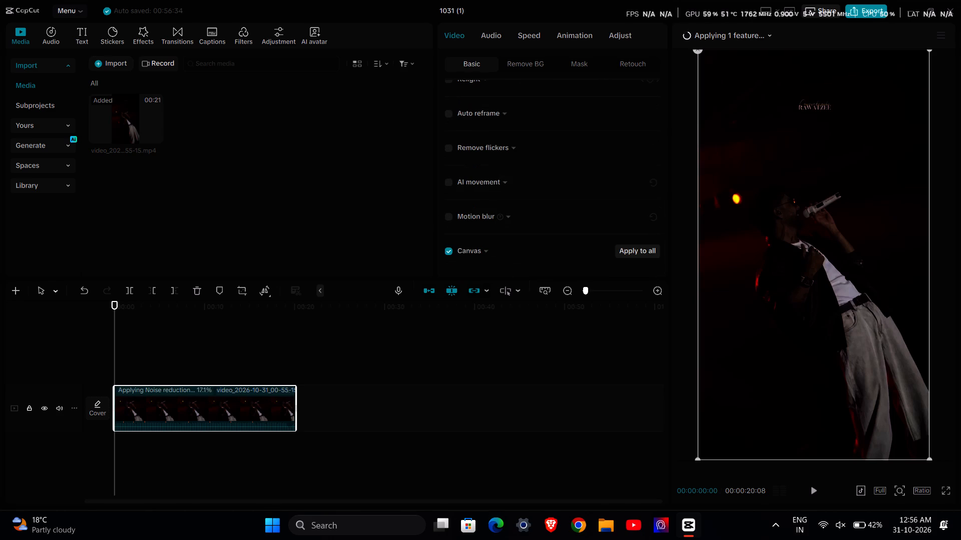
left_click(486, 248)
scroll(486, 248, "down", 2)
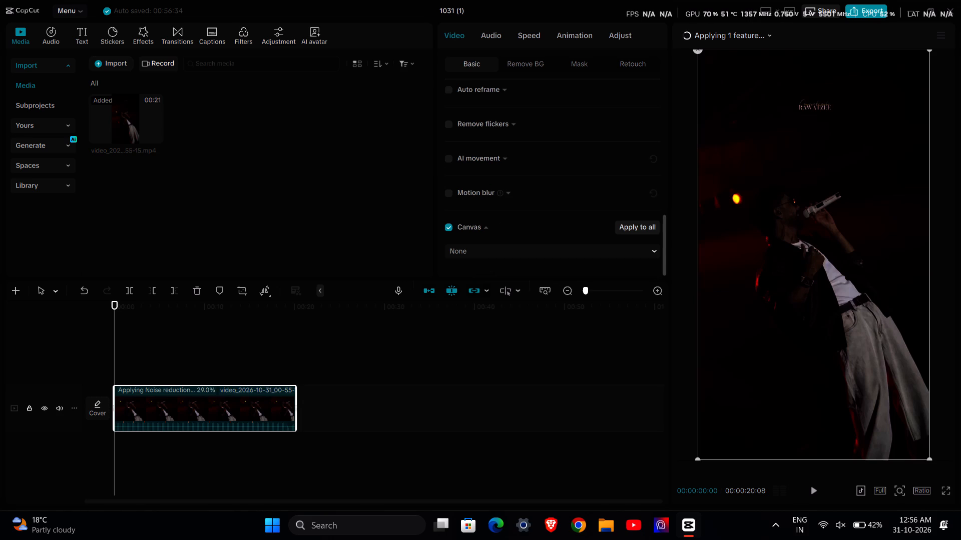
left_click(486, 248)
left_click(486, 248)
left_click(486, 248)
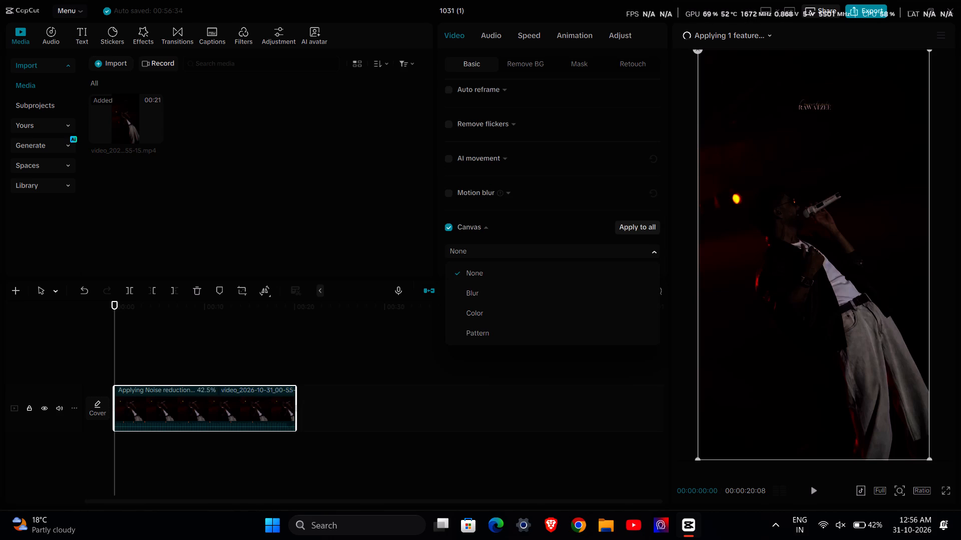
Examine the clip's Stabilize and Blend settings and review the rest of the basic video options.
scroll(545, 219, "up", 1)
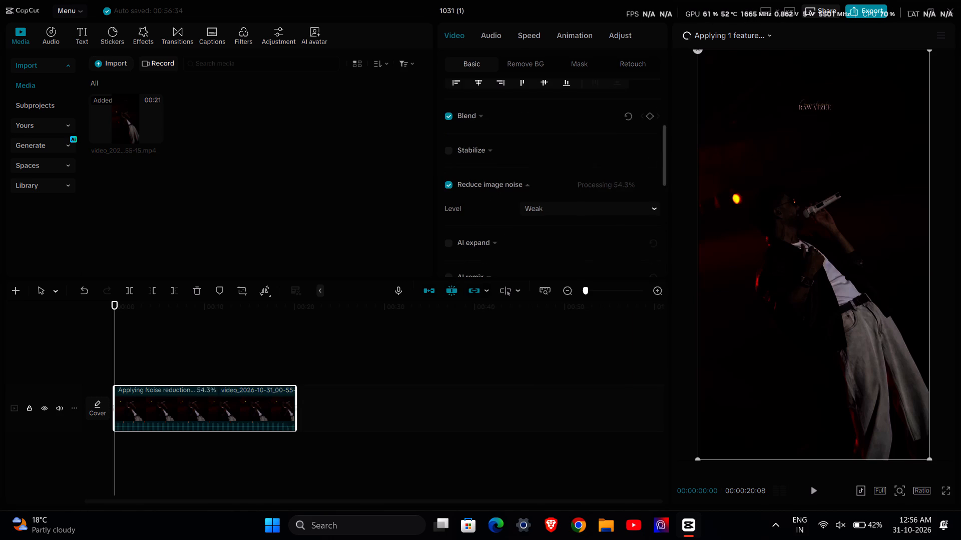
left_click(444, 149)
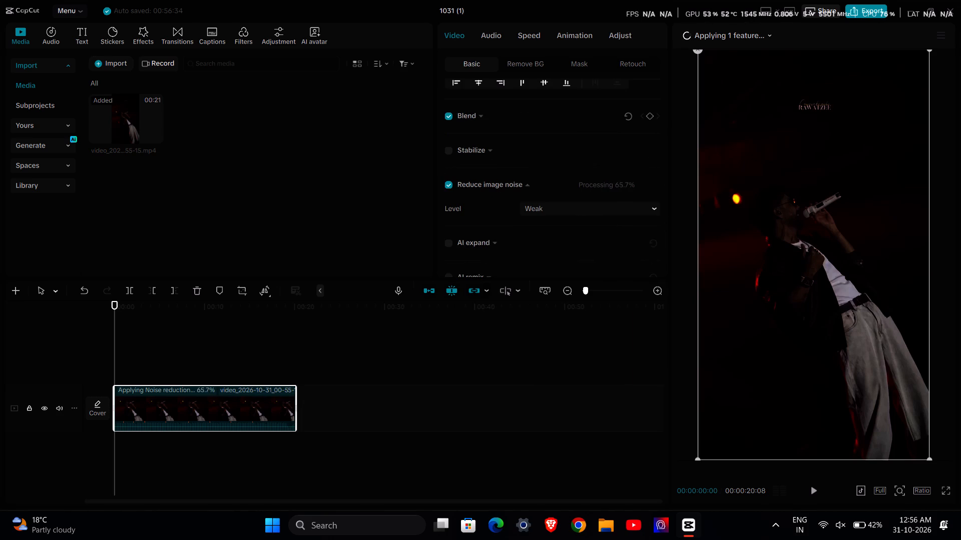
left_click(452, 150)
left_click(465, 152)
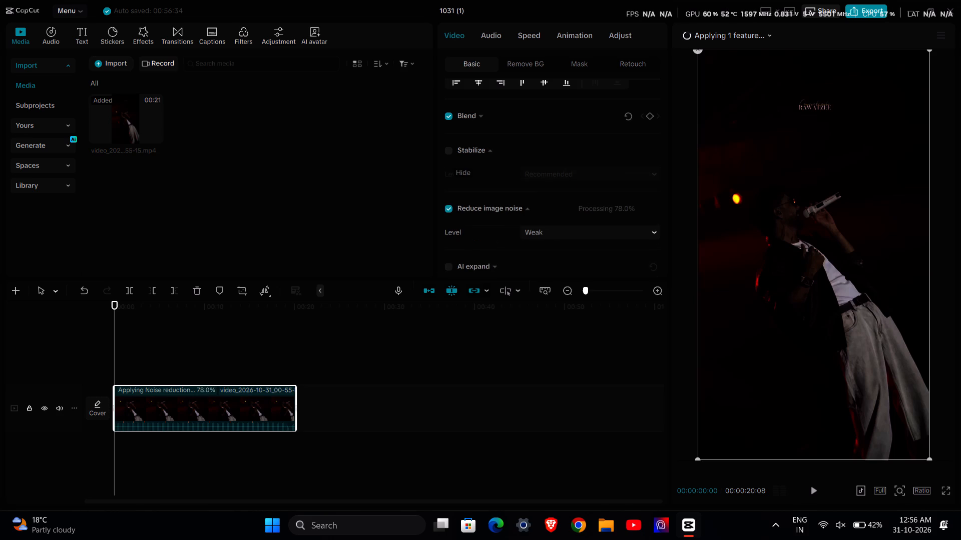
left_click(473, 116)
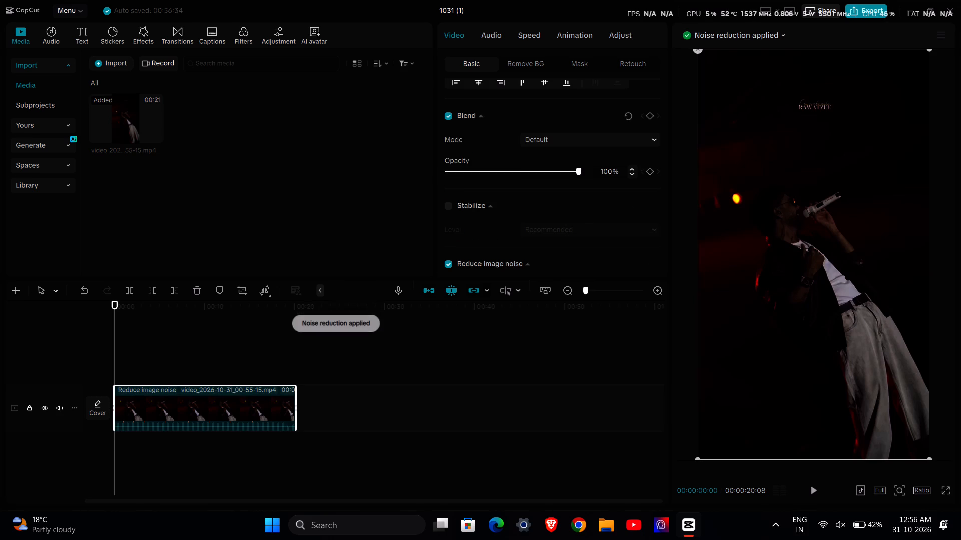
scroll(499, 157, "up", 2)
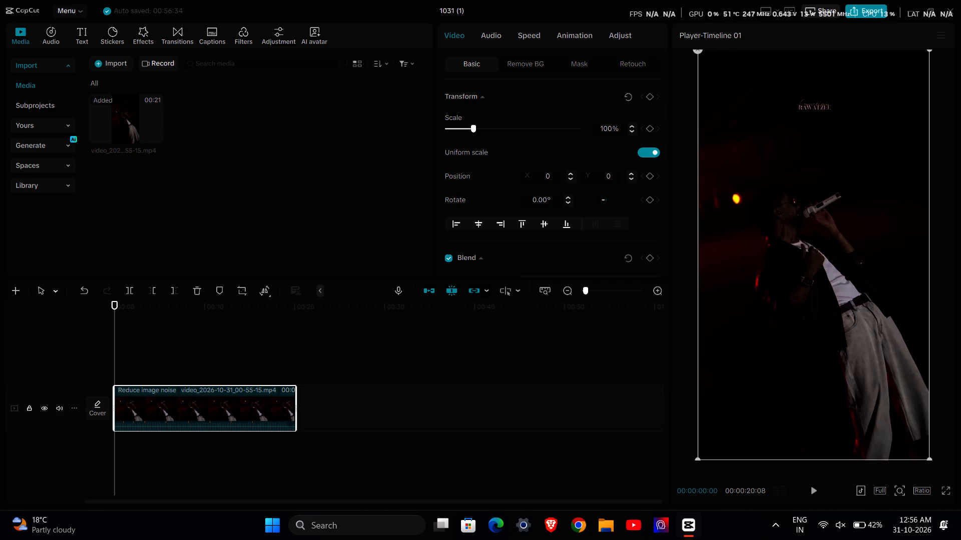
scroll(494, 138, "down", 2)
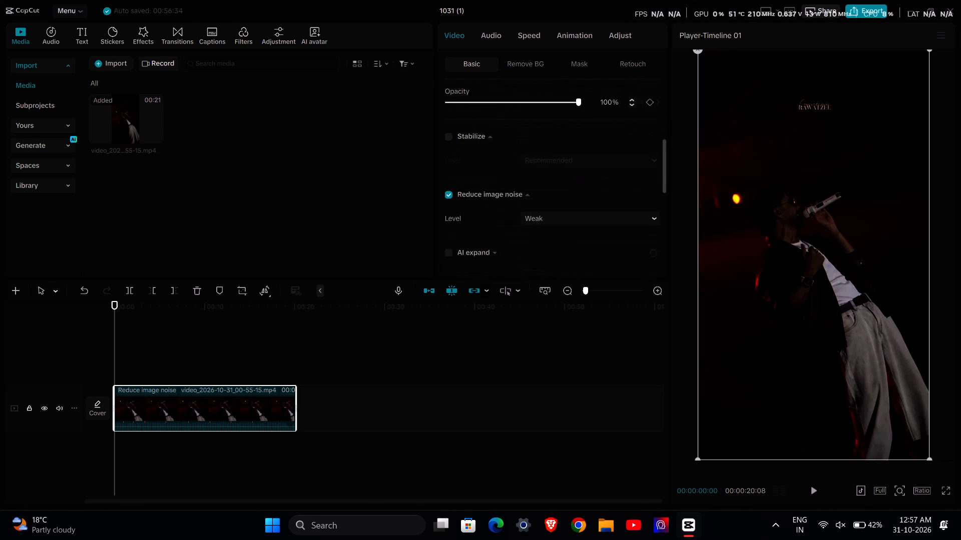
scroll(494, 138, "down", 2)
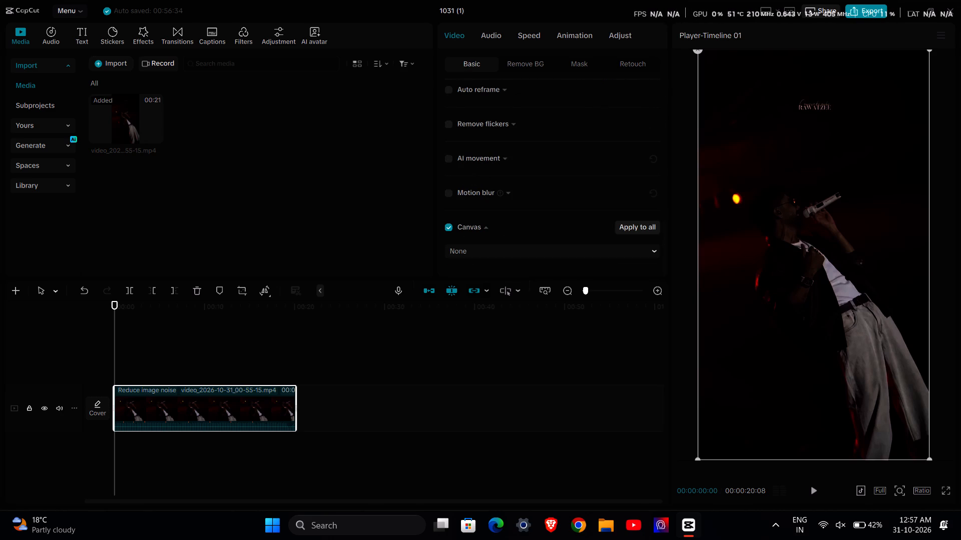
Review the clip's mask, background removal, animation and color adjustment options.
scroll(503, 156, "up", 3)
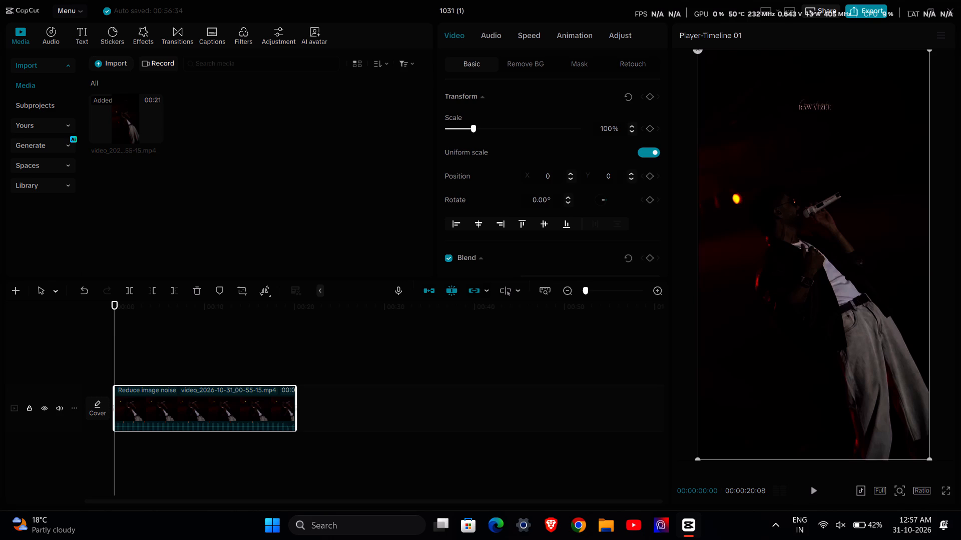
scroll(503, 156, "up", 1)
left_click(581, 63)
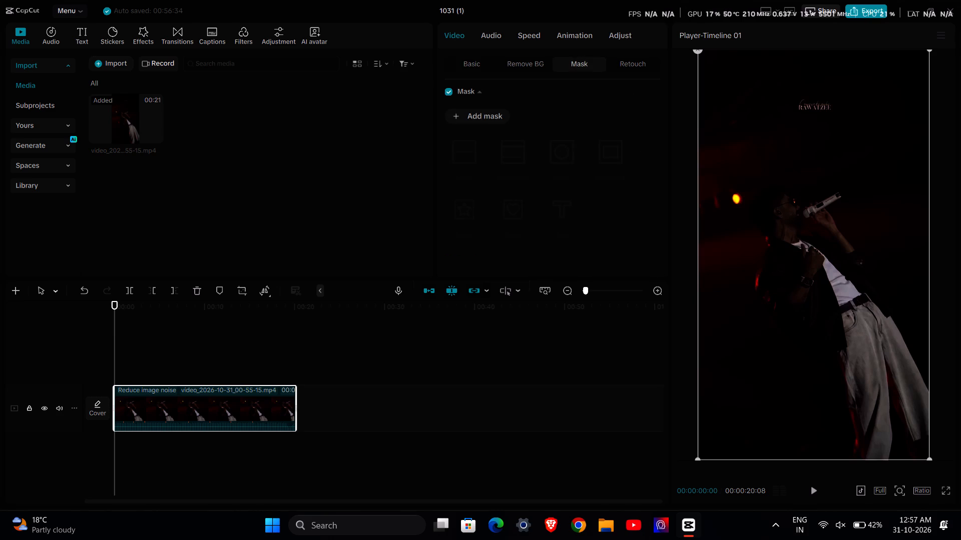
left_click(523, 58)
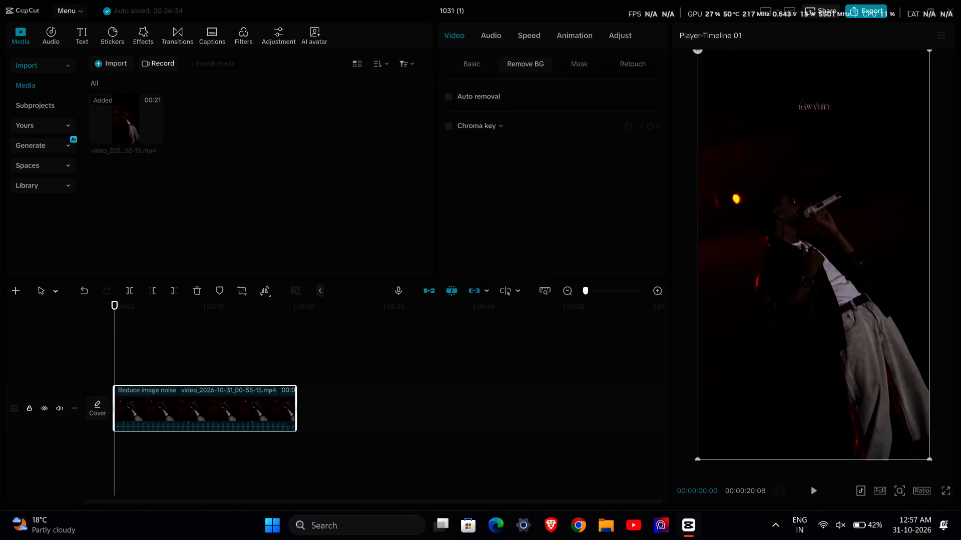
left_click(570, 34)
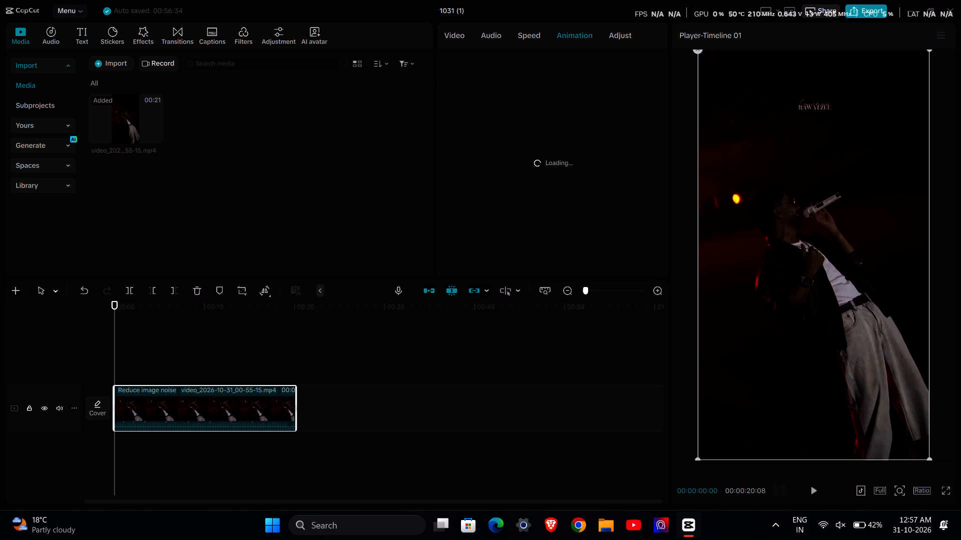
left_click(618, 40)
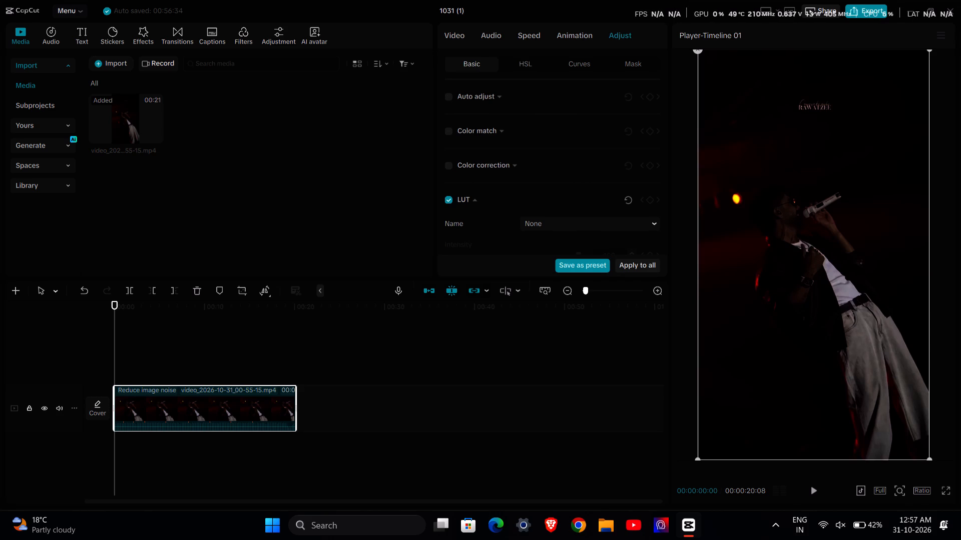
Extract the audio from the timeline video clip and delete the extracted audio clip.
right_click(208, 397)
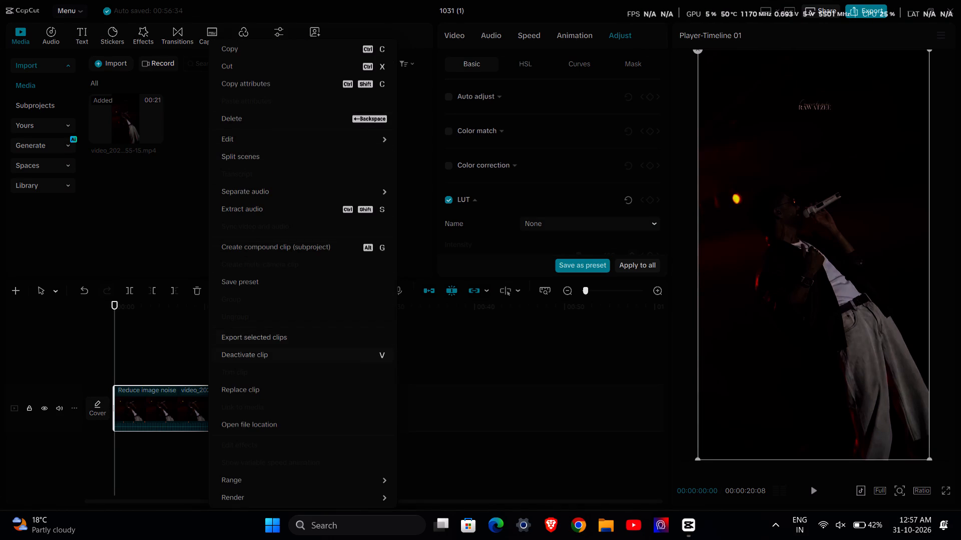
left_click(266, 207)
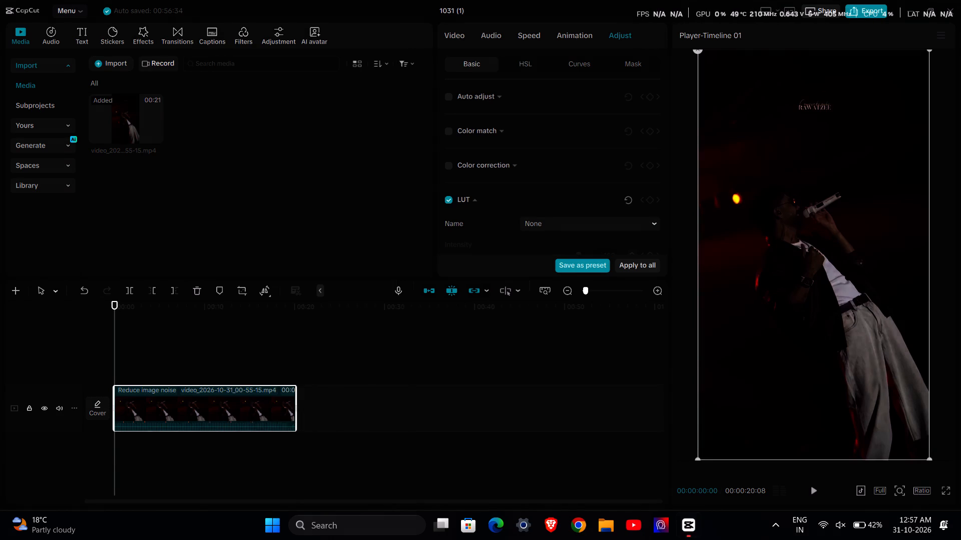
left_click(237, 451)
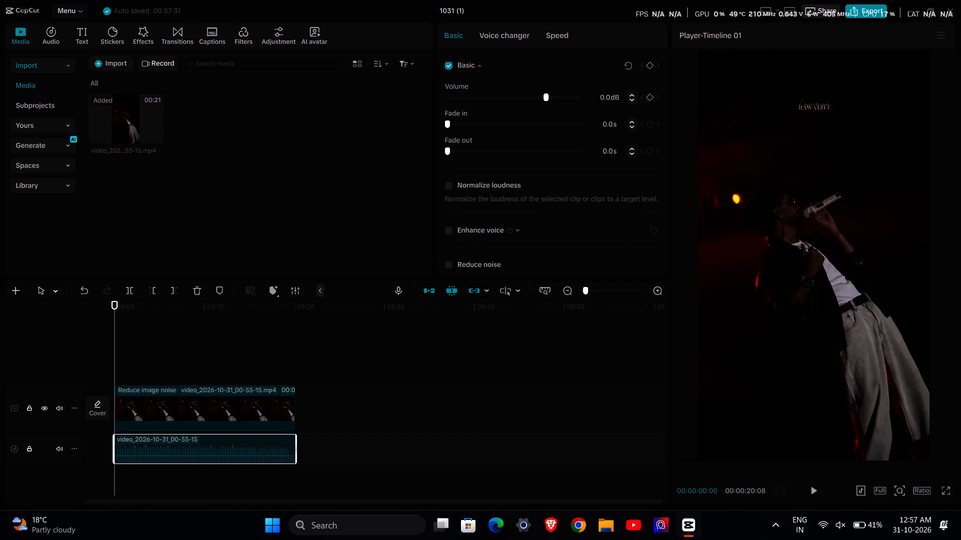
left_click(193, 286)
Play the opening moment of the video clip briefly and open the clip's HSL color adjustments.
left_click(182, 391)
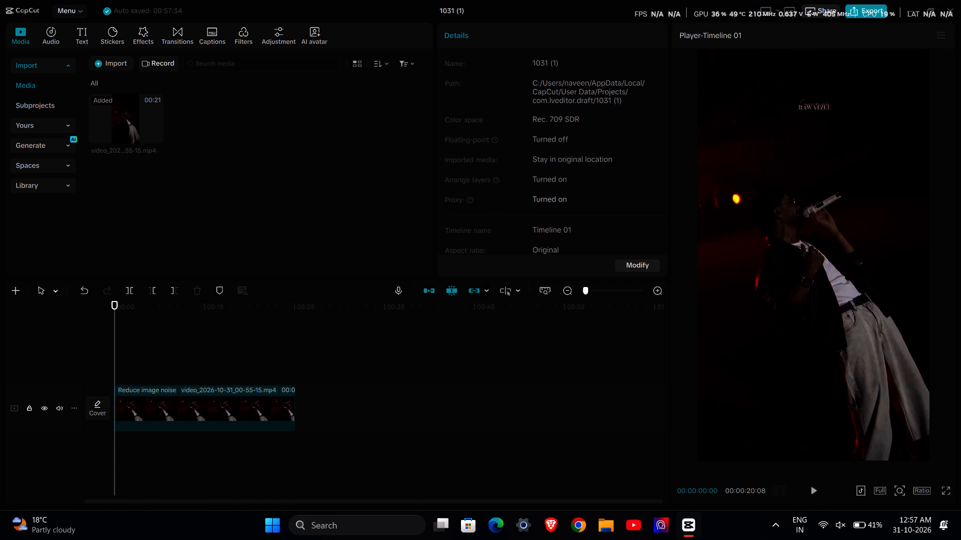
key("space")
key("space")
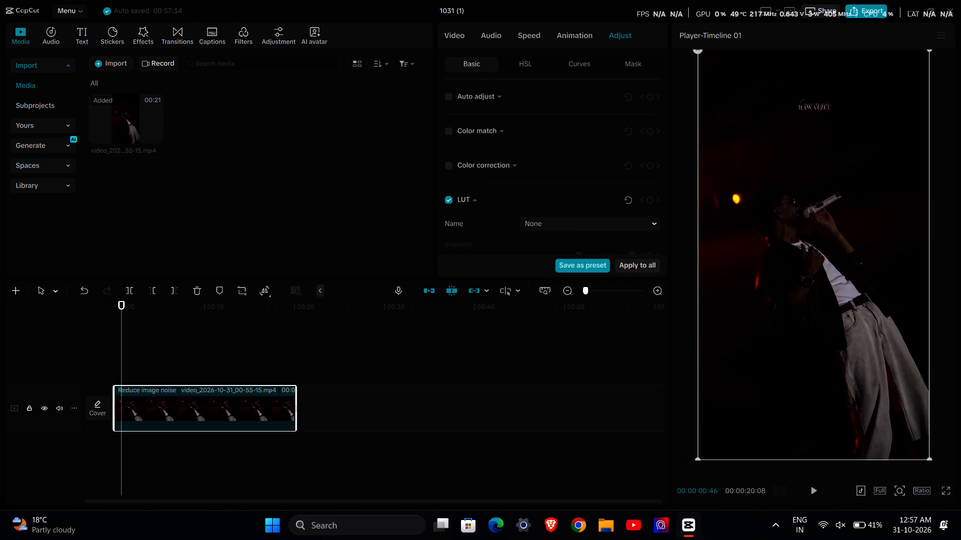
scroll(512, 223, "up", 4)
left_click(521, 62)
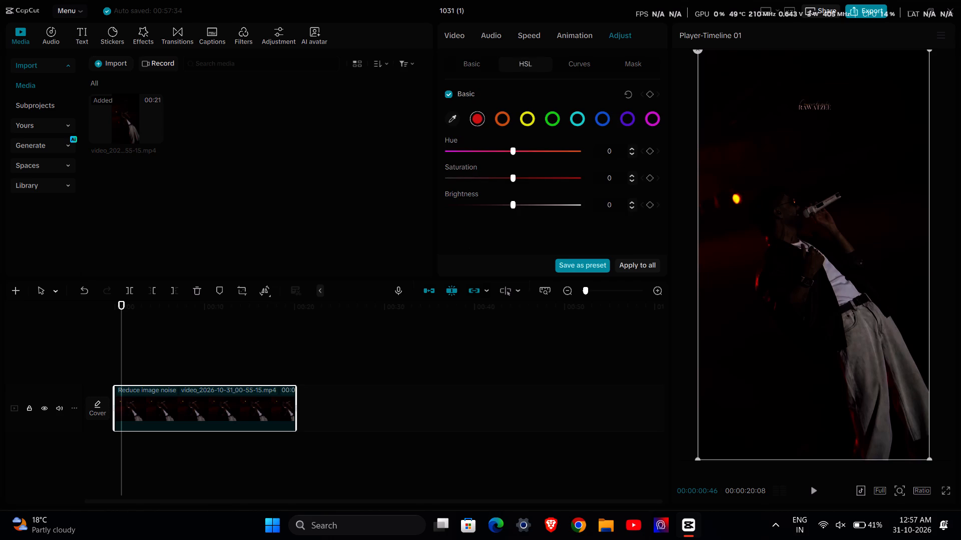
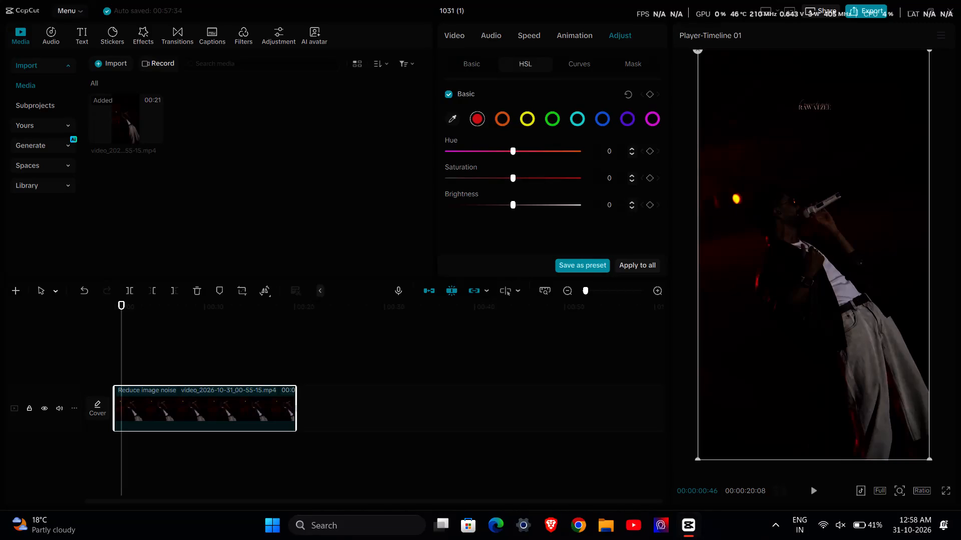
Set the video clip's Sharpen effect to 18 and its Clarity to 100 in the basic color adjustments.
left_click(460, 63)
scroll(486, 142, "down", 6)
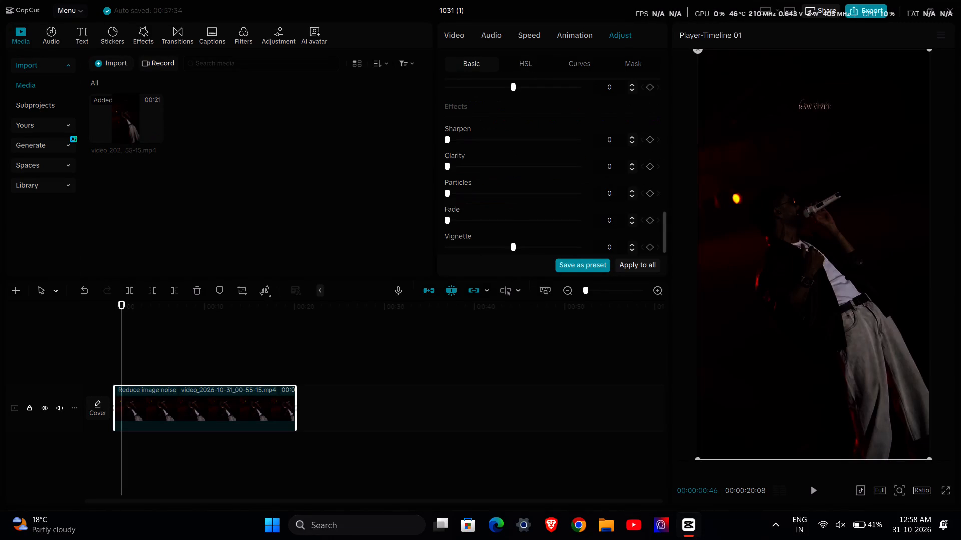
left_click_drag(461, 141, 503, 142)
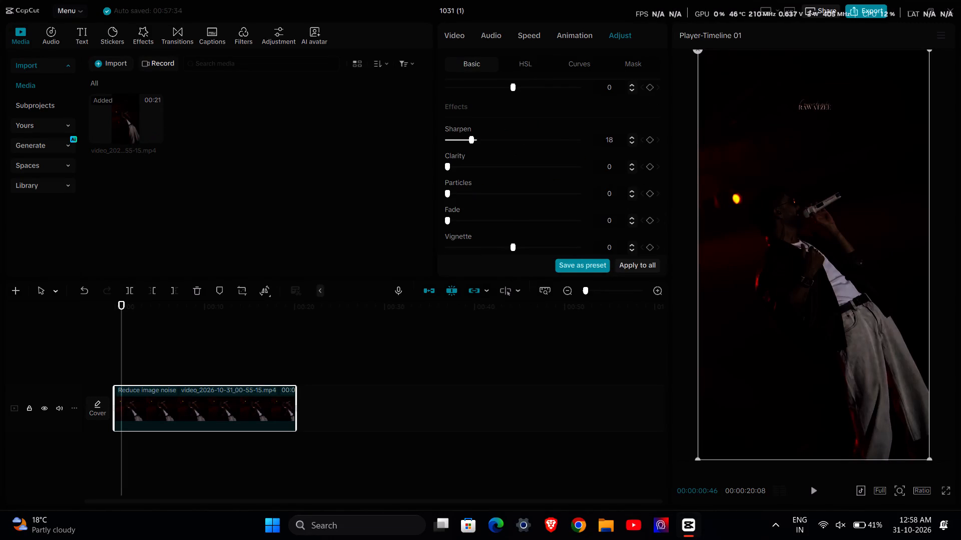
left_click_drag(503, 142, 634, 177)
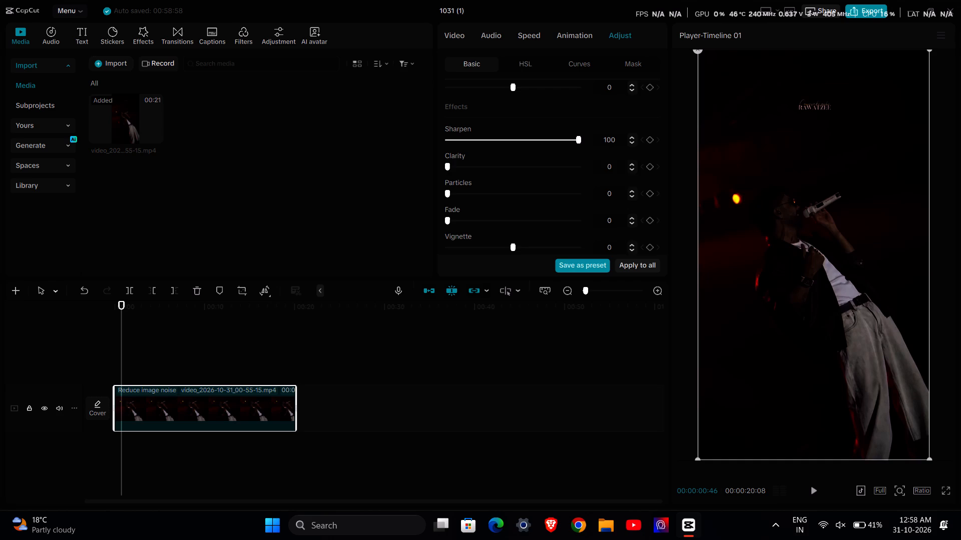
left_click_drag(484, 167, 632, 186)
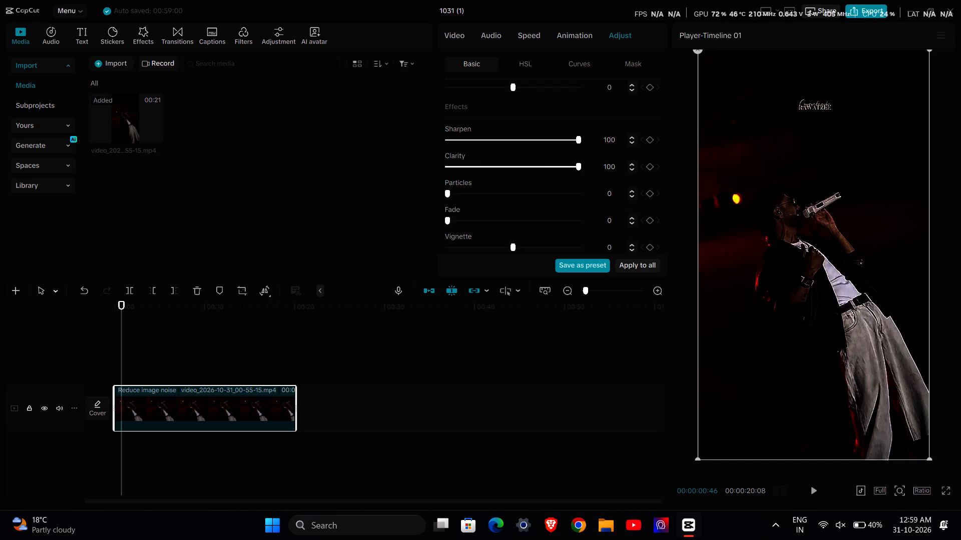
left_click_drag(531, 141, 410, 151)
left_click_drag(451, 140, 564, 140)
left_click(512, 137)
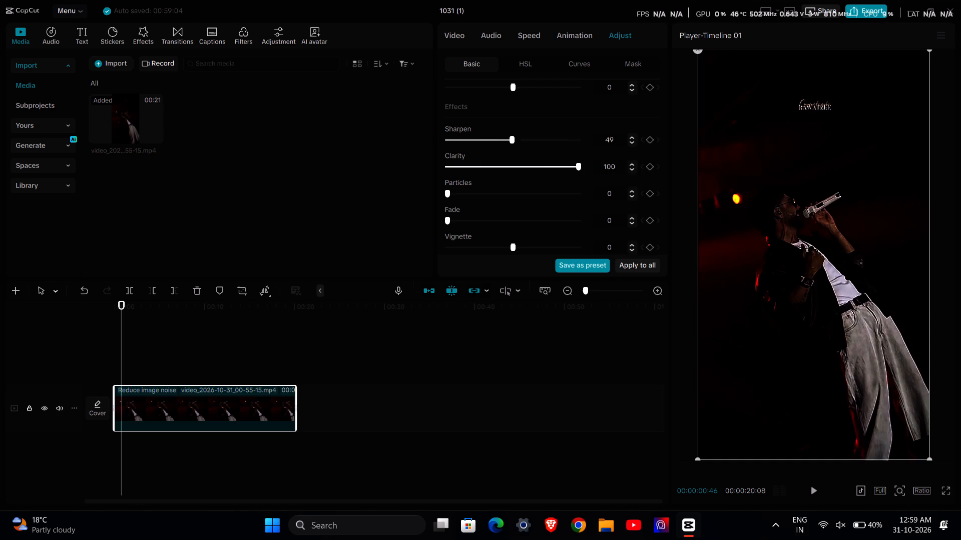
left_click_drag(512, 137, 471, 143)
left_click(480, 169)
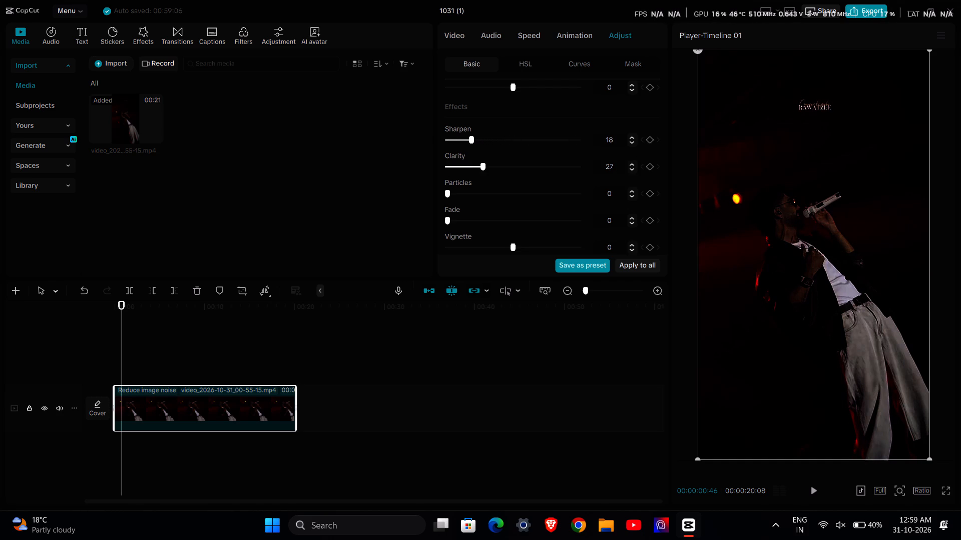
left_click_drag(480, 169, 679, 182)
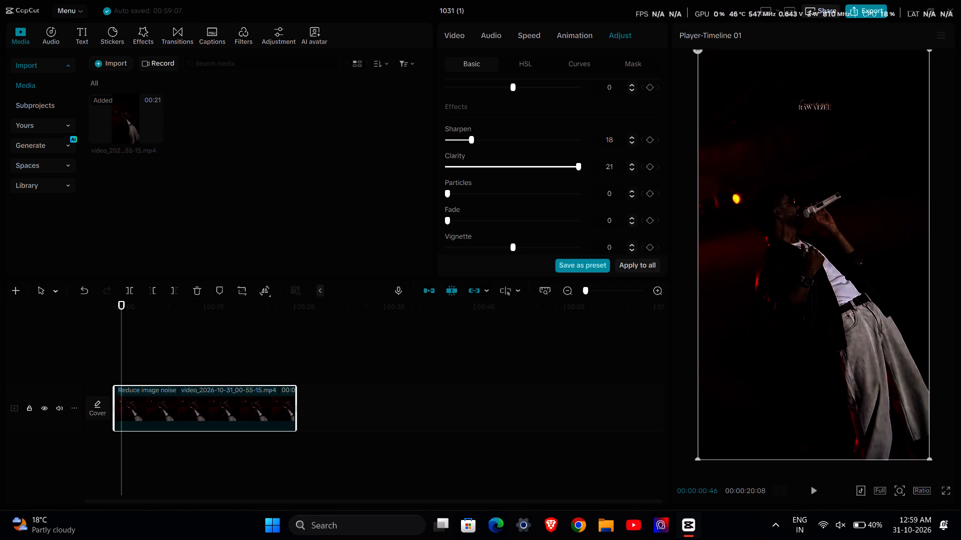
left_click_drag(679, 182, 723, 186)
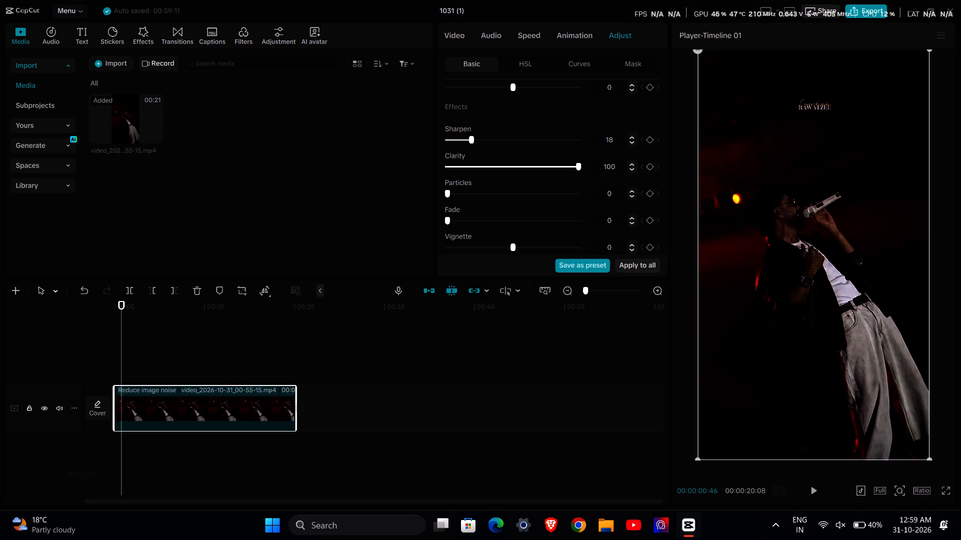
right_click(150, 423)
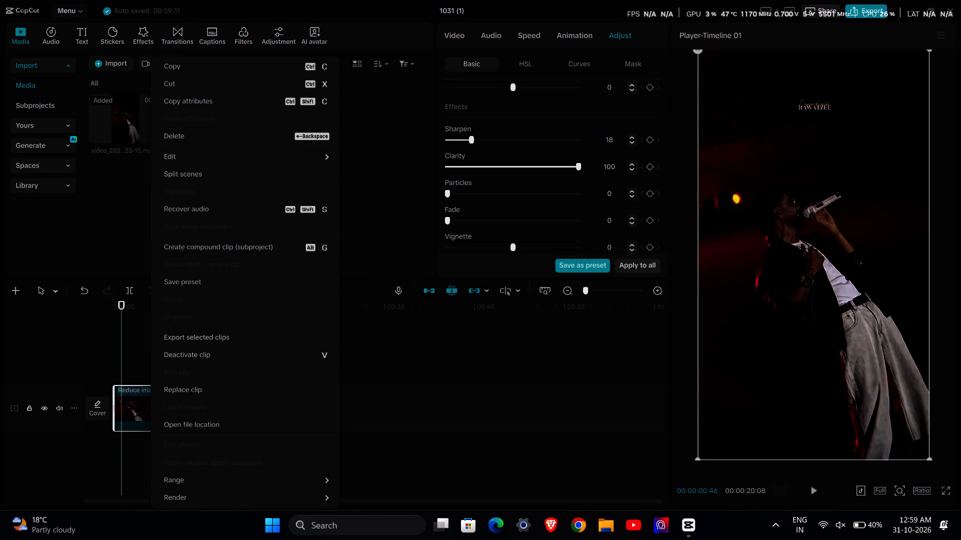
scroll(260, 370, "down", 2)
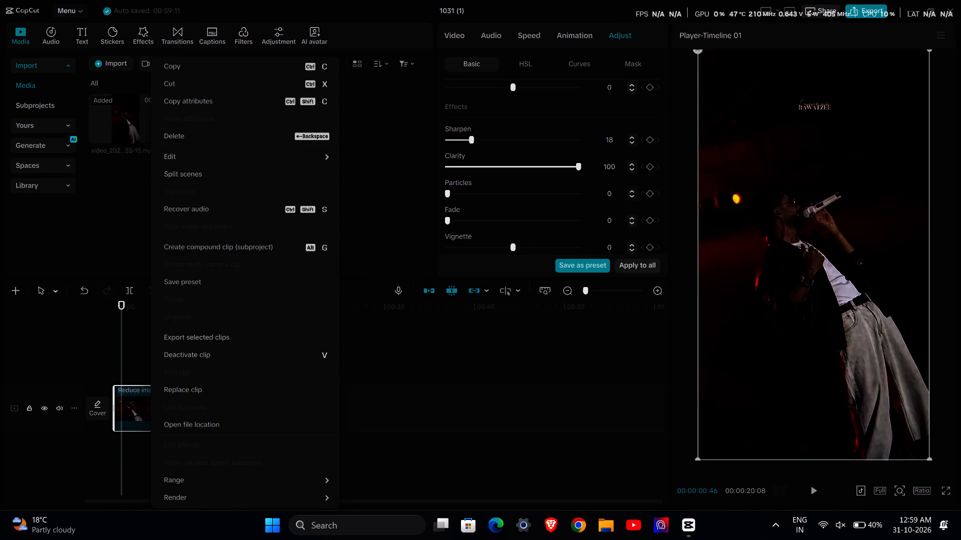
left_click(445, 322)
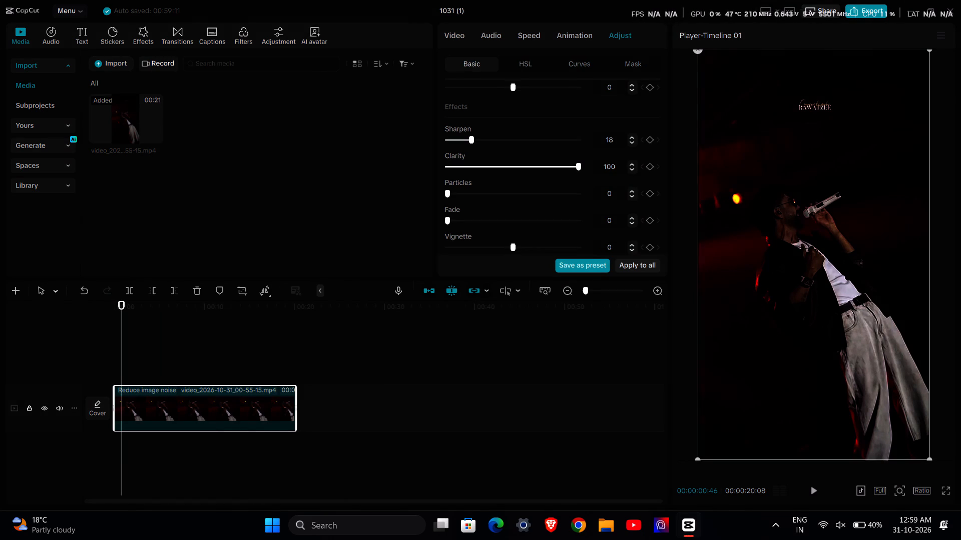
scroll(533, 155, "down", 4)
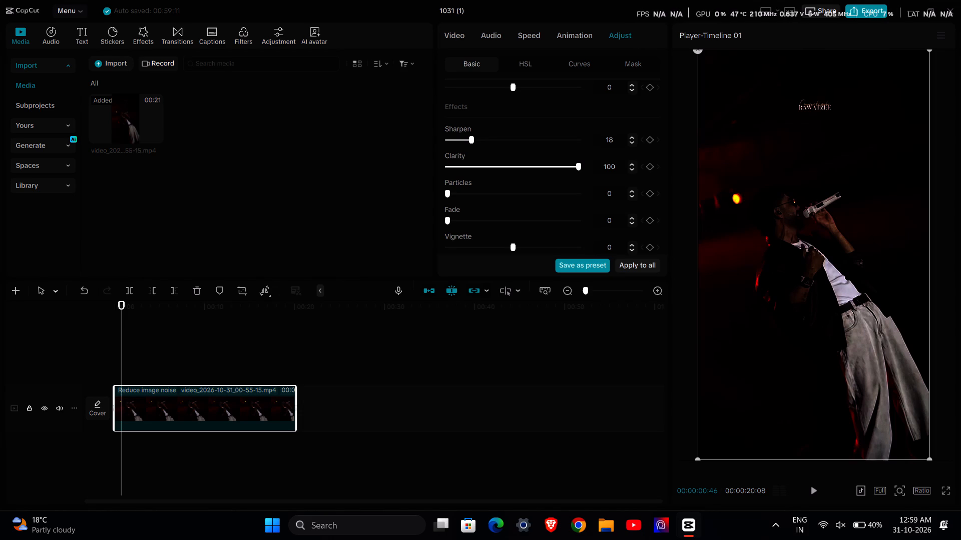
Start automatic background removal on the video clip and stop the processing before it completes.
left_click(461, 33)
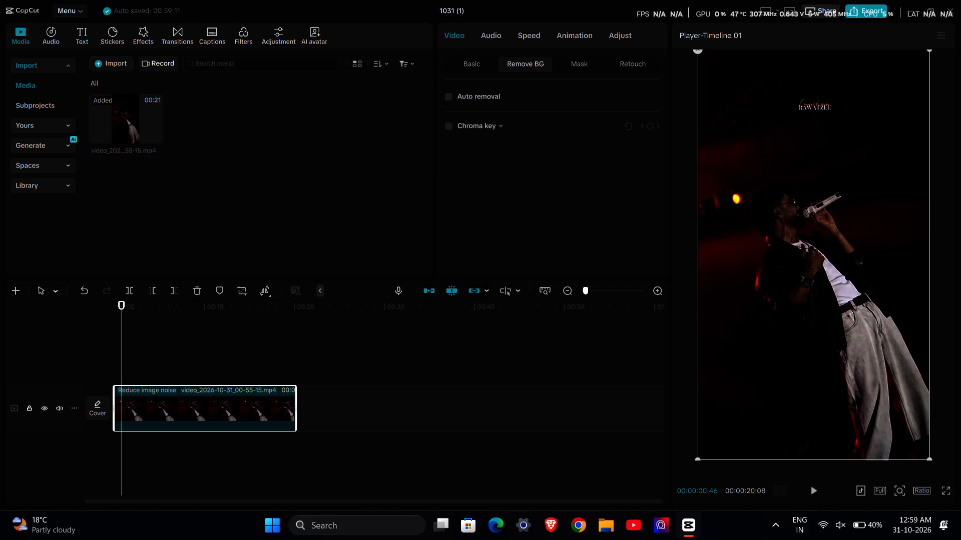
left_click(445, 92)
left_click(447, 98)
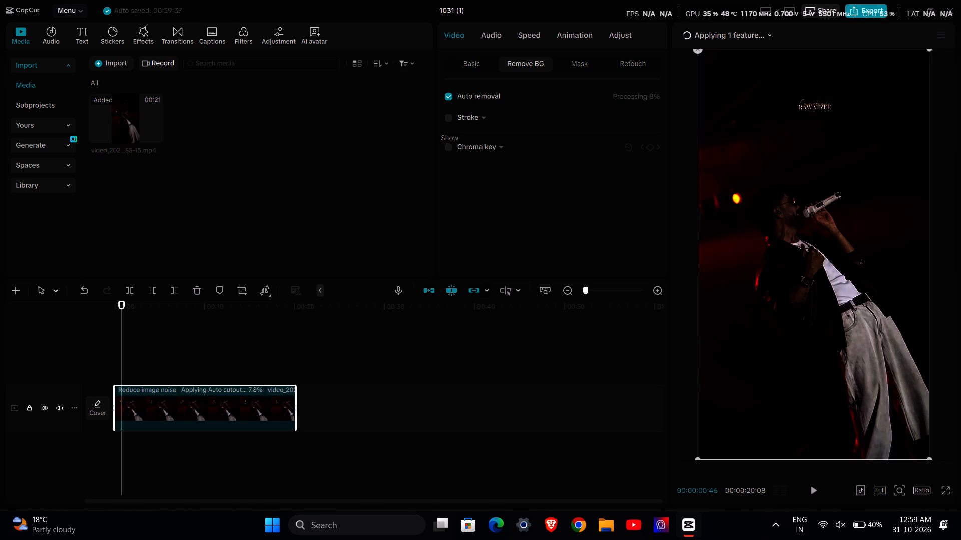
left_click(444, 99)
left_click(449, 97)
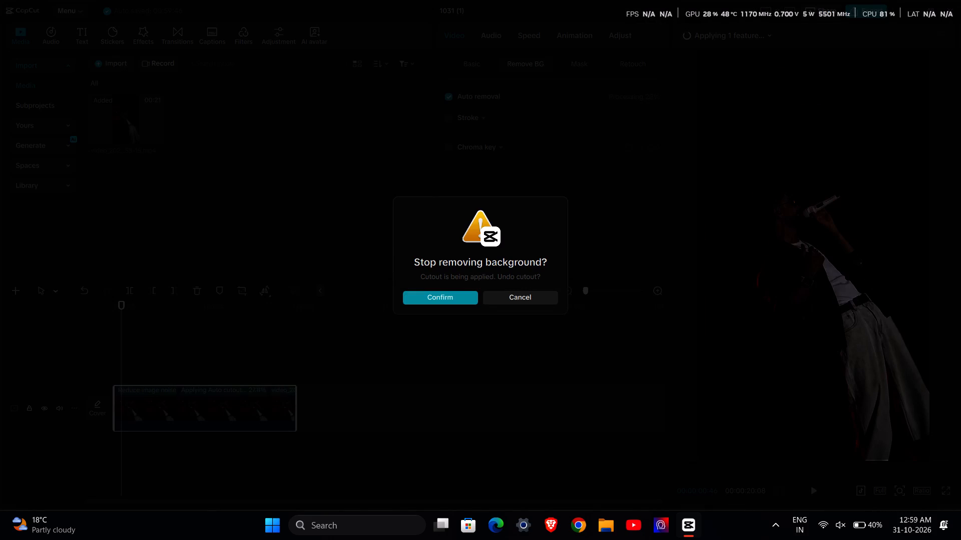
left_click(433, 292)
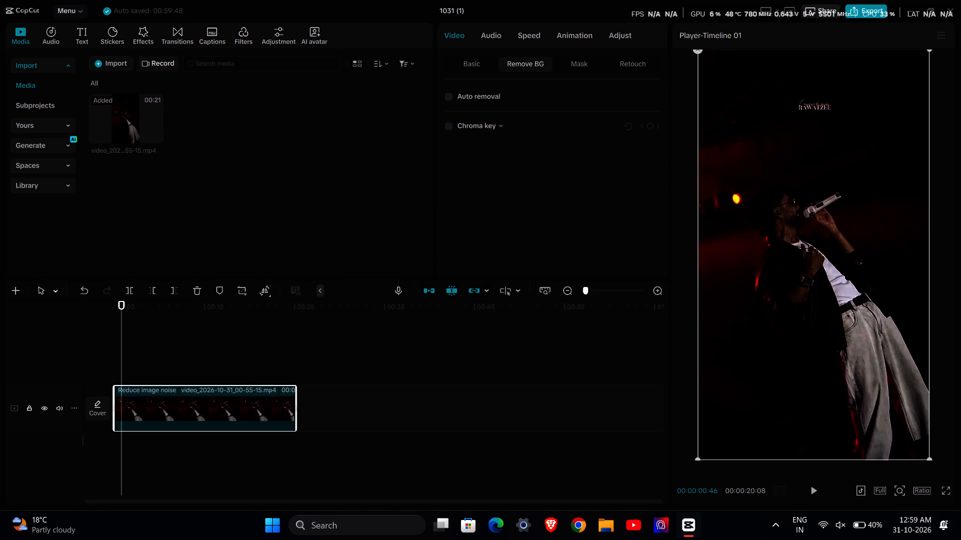
Copy the video clip on the timeline.
right_click(196, 413)
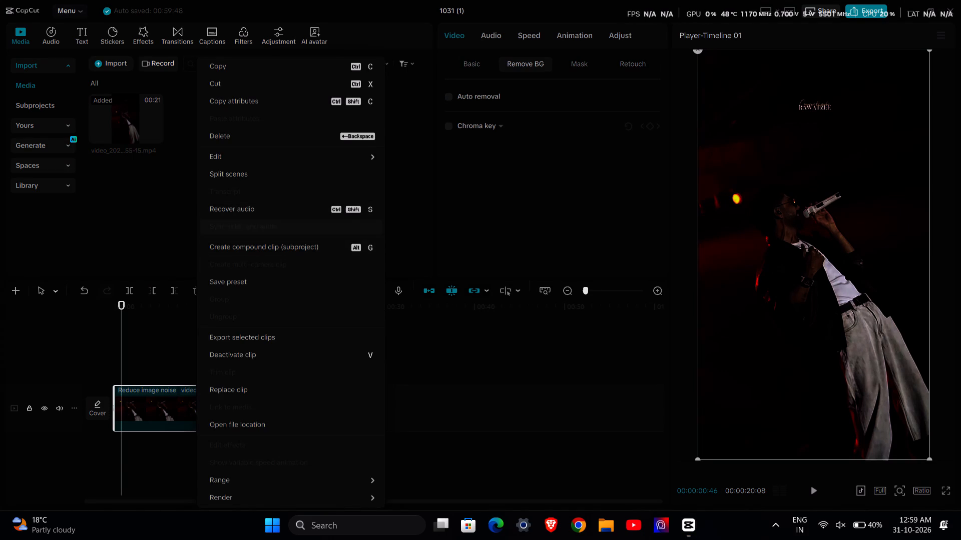
scroll(248, 314, "down", 1)
scroll(234, 395, "up", 1)
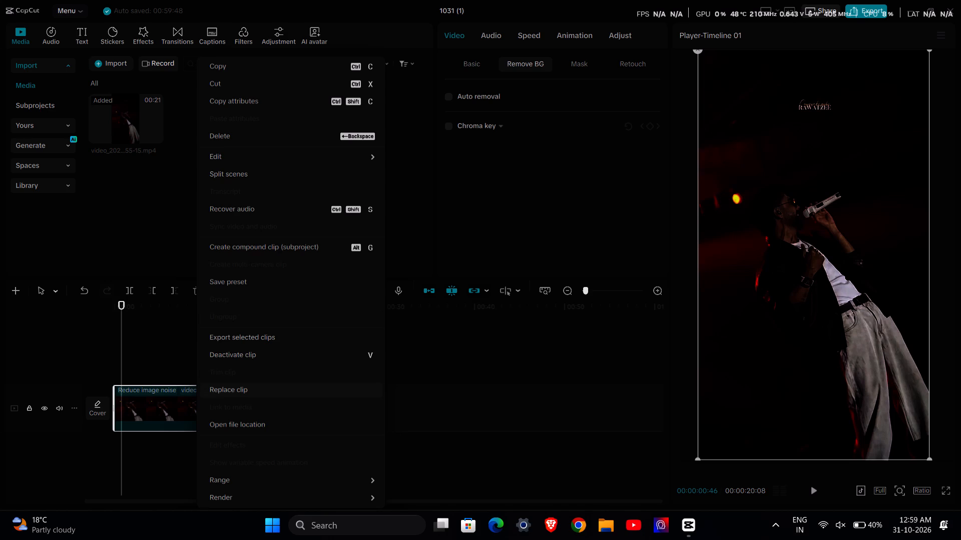
scroll(234, 395, "up", 1)
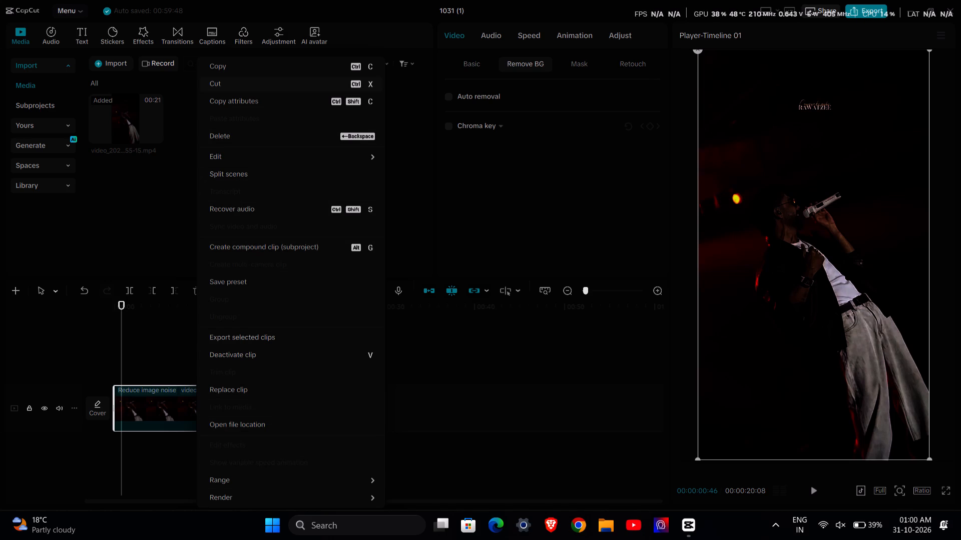
left_click(243, 70)
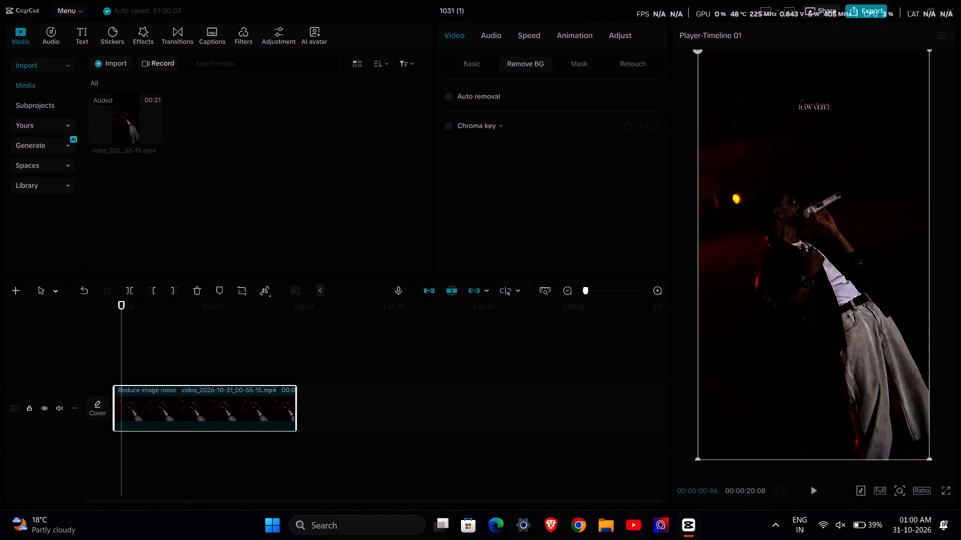
Create a compound clip (subproject) from the video clip on the timeline.
left_click(533, 34)
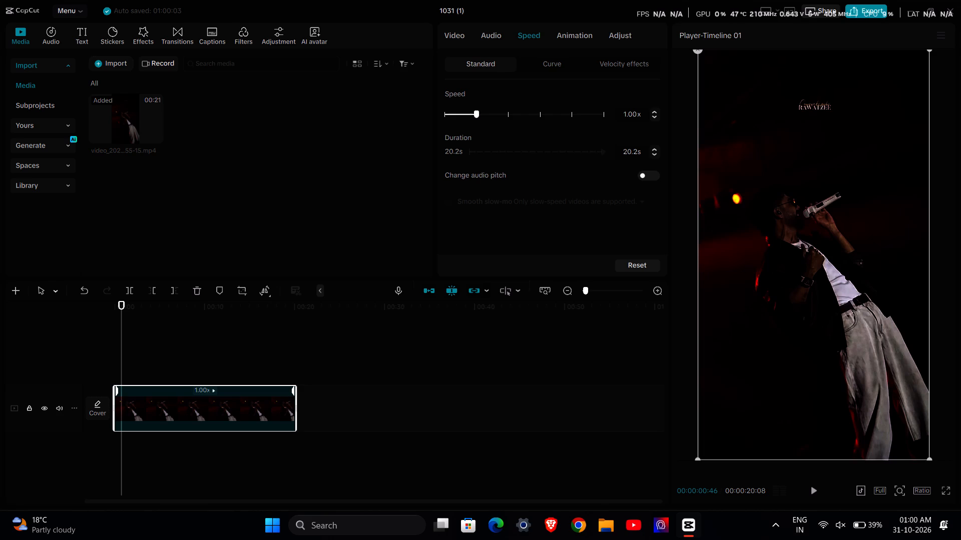
right_click(187, 409)
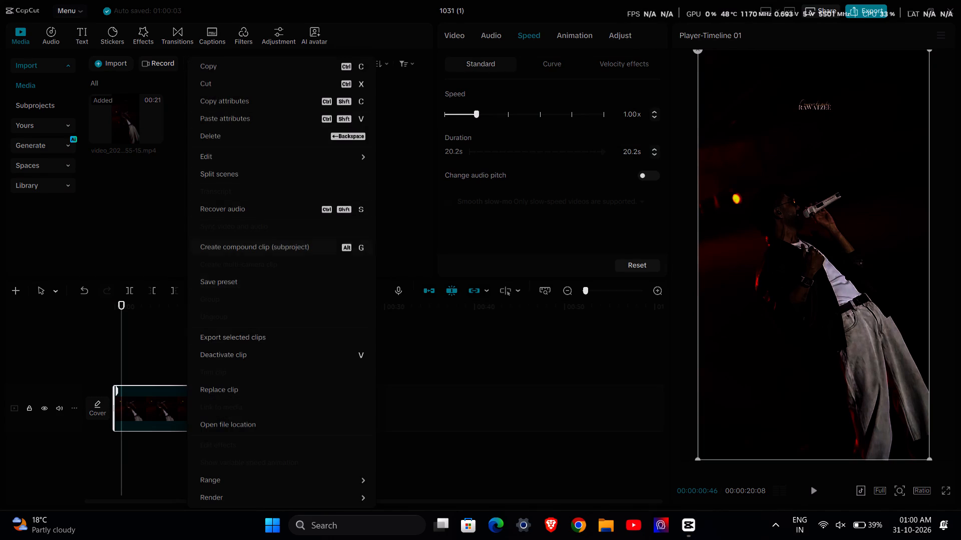
left_click(240, 248)
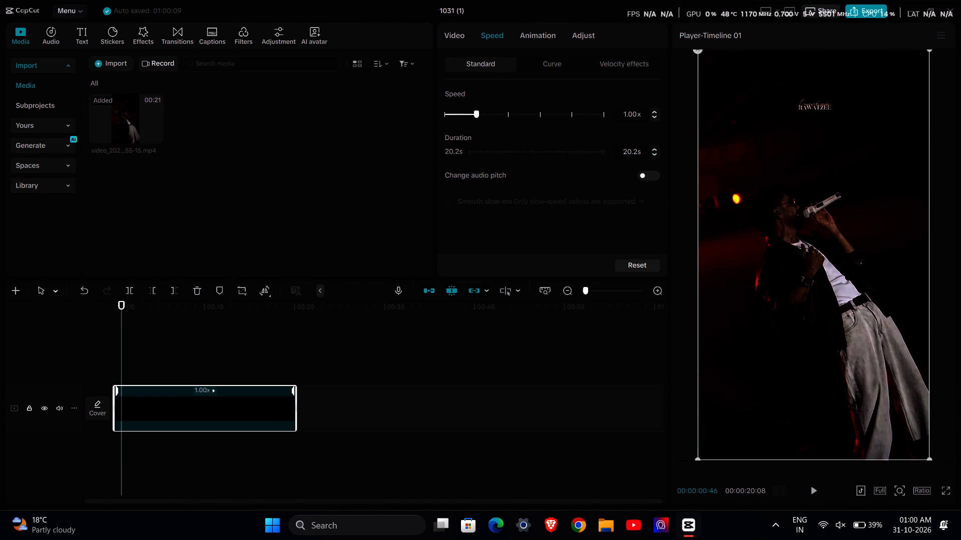
Examine the compound clip's background removal and basic video options and review the commands available for it.
left_click(456, 44)
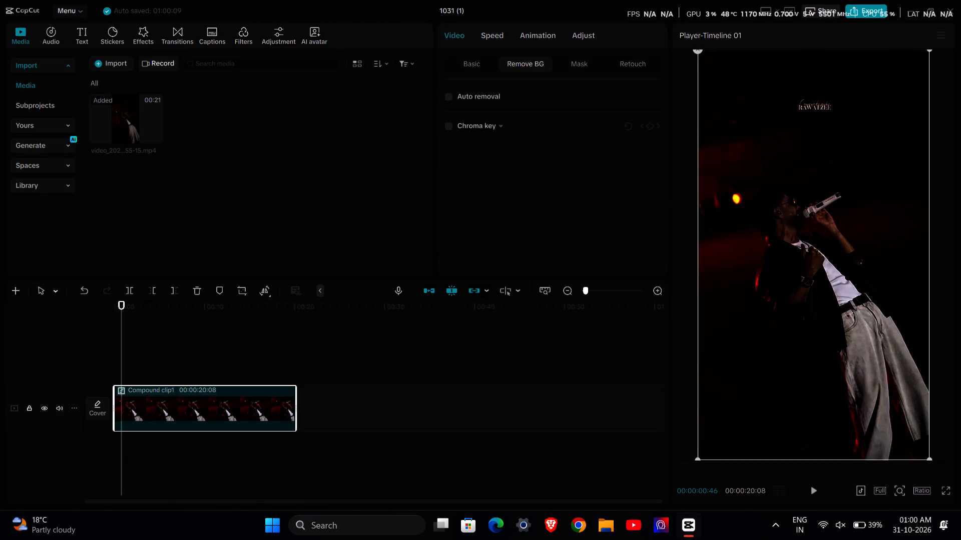
left_click(473, 61)
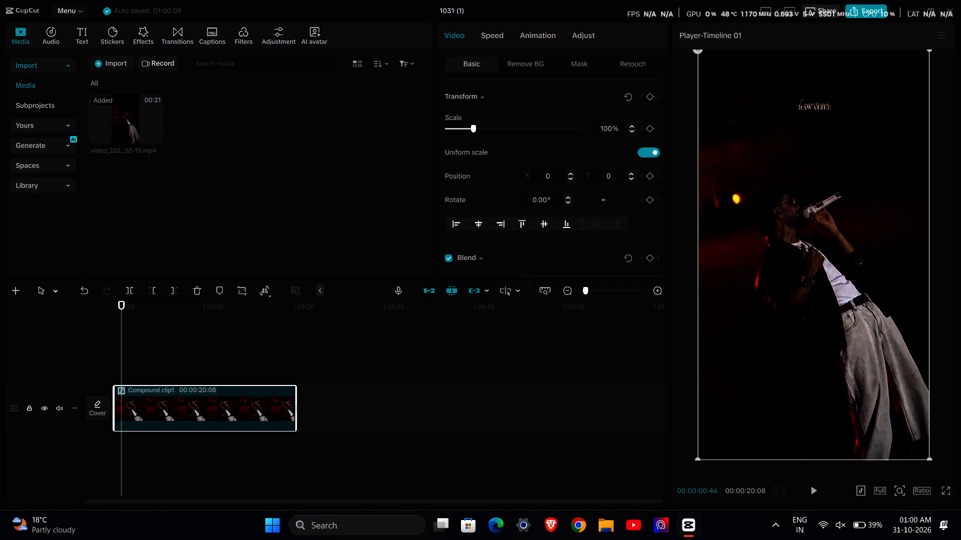
scroll(462, 150, "down", 3)
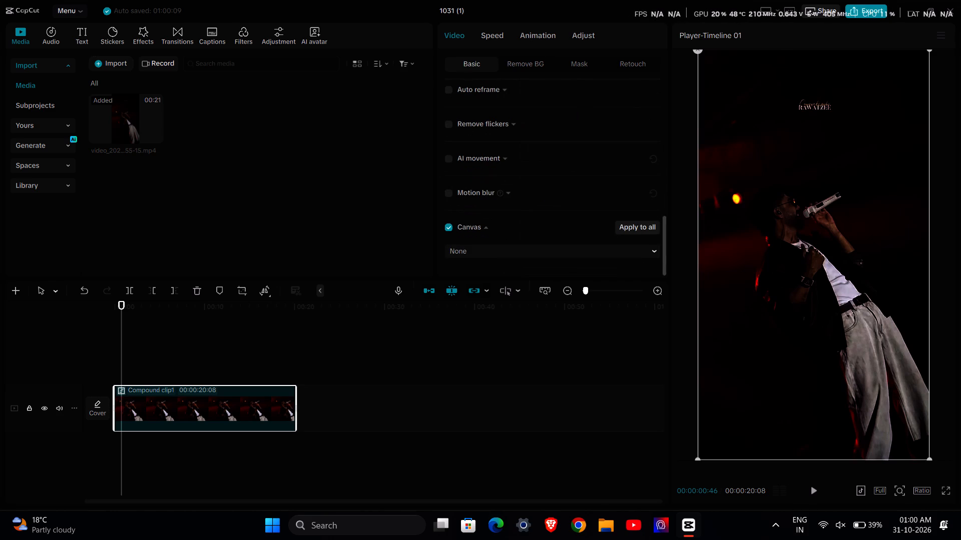
right_click(215, 375)
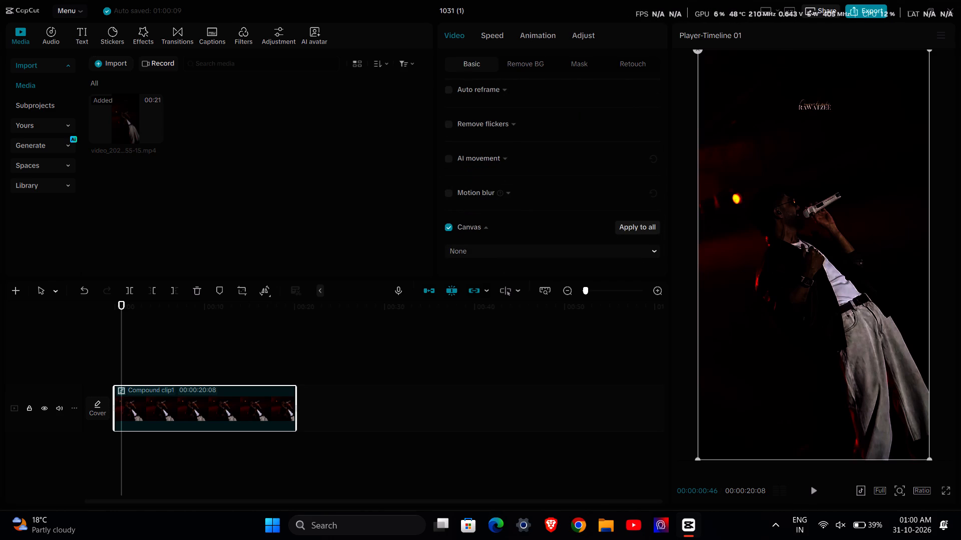
left_click(182, 412)
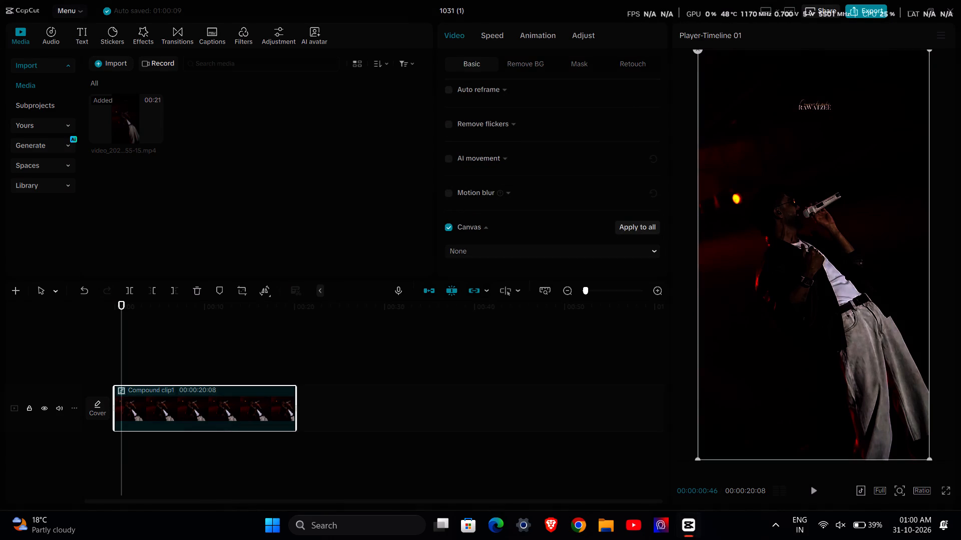
right_click(182, 412)
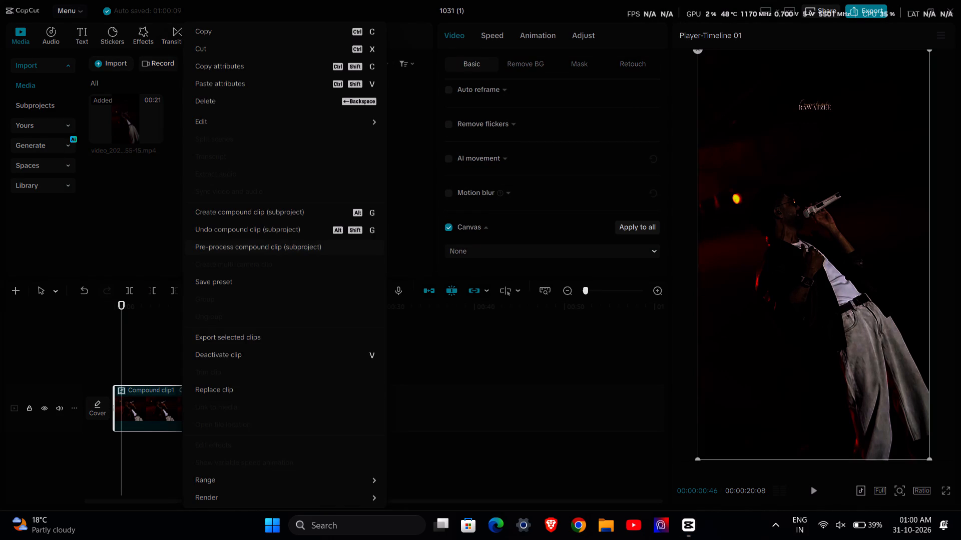
left_click(148, 422)
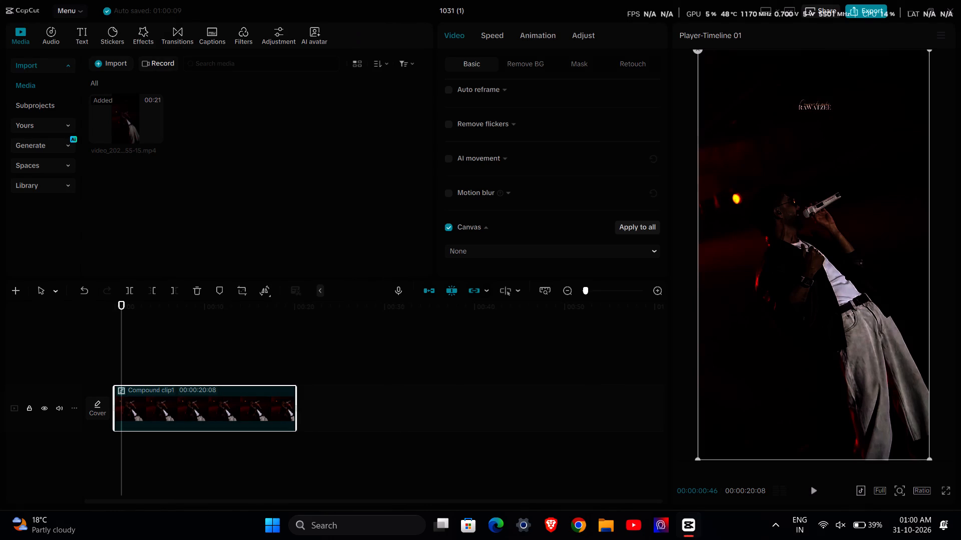
left_click(148, 422)
left_click(171, 345)
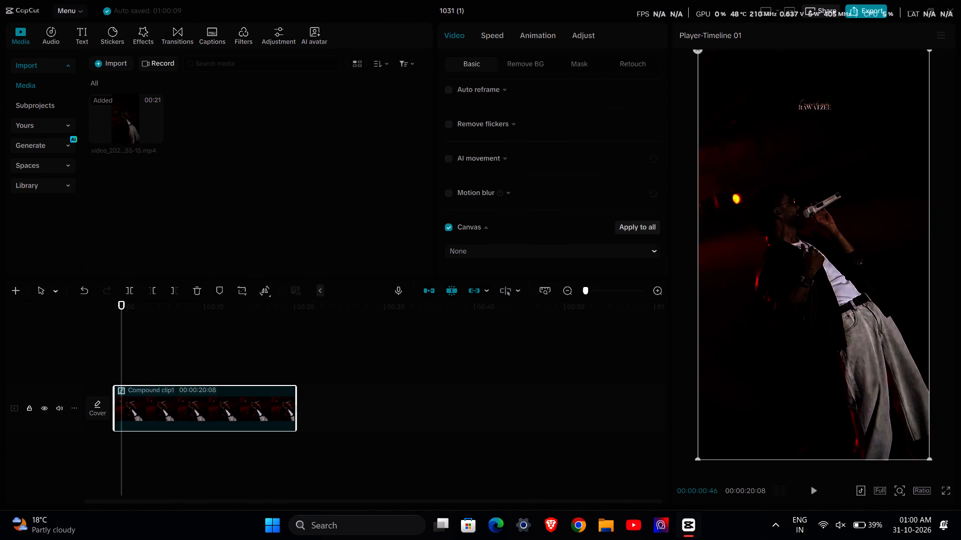
left_click(216, 394)
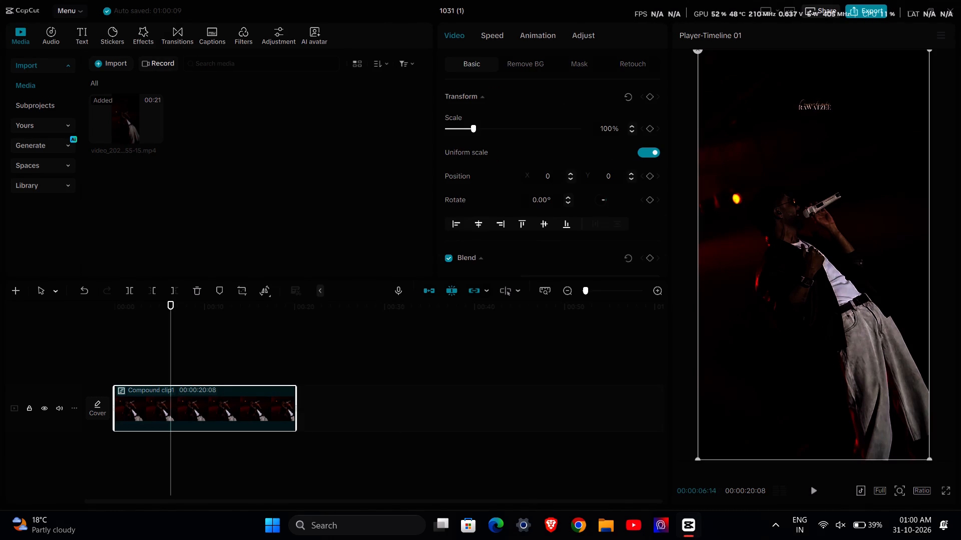
right_click(216, 394)
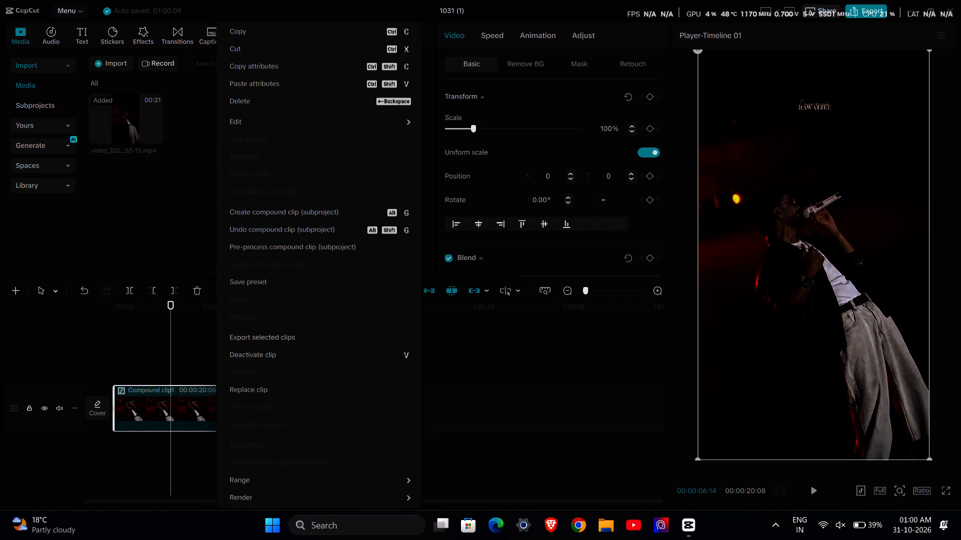
left_click(191, 362)
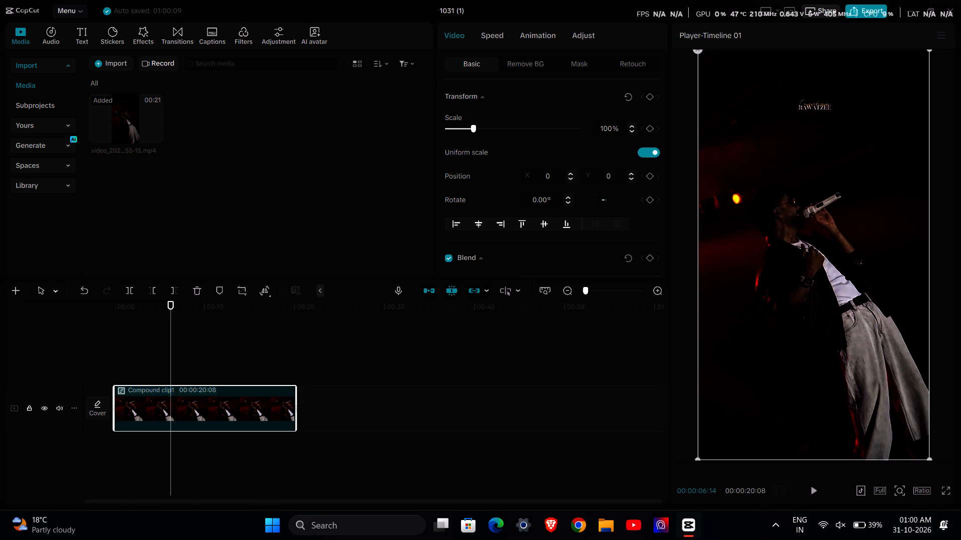
Paste the copied video clip onto the track above the compound clip, aligned with its start.
left_click(314, 366)
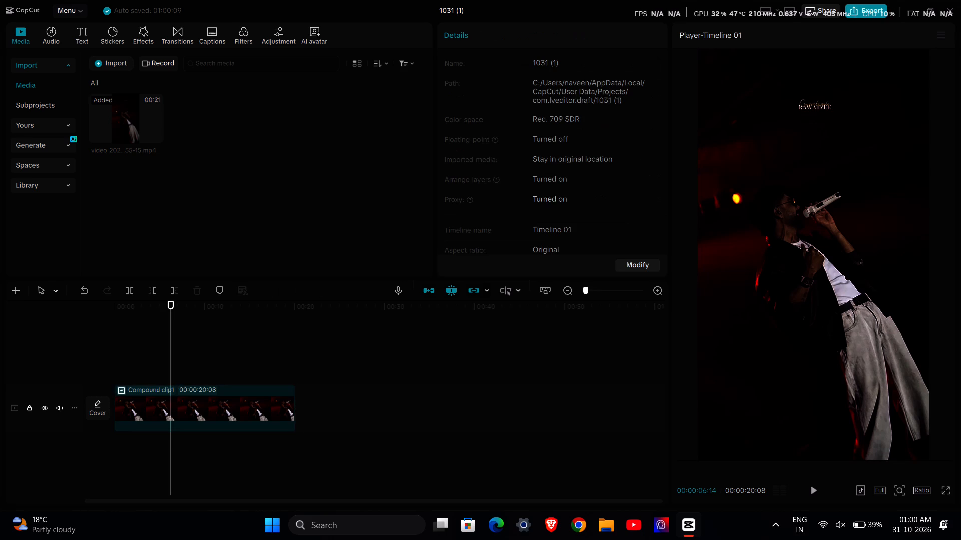
key("ctrl+v")
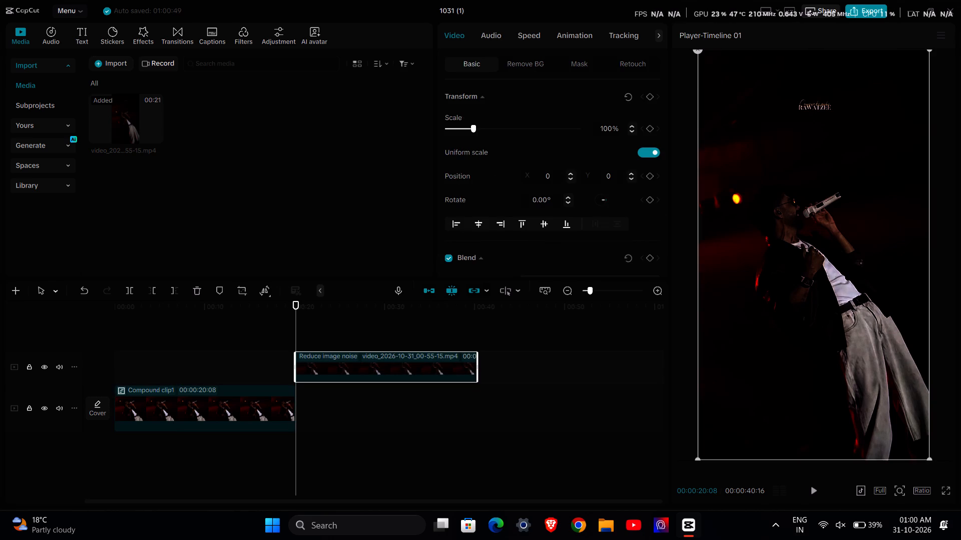
left_click_drag(330, 369, 144, 454)
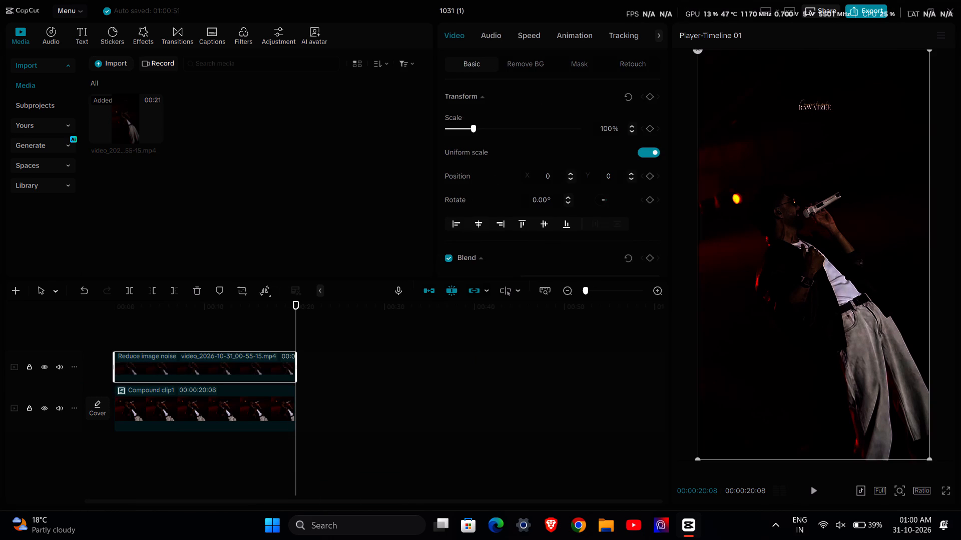
Crop the upper-track video clip freely to a small dark square from the upper-right corner of its frame.
left_click(143, 339)
left_click(161, 405)
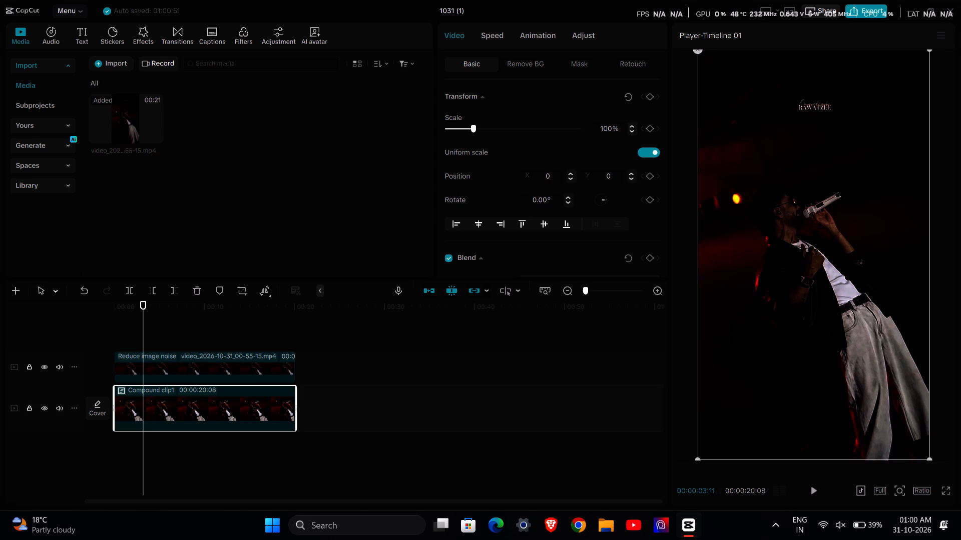
left_click(183, 369)
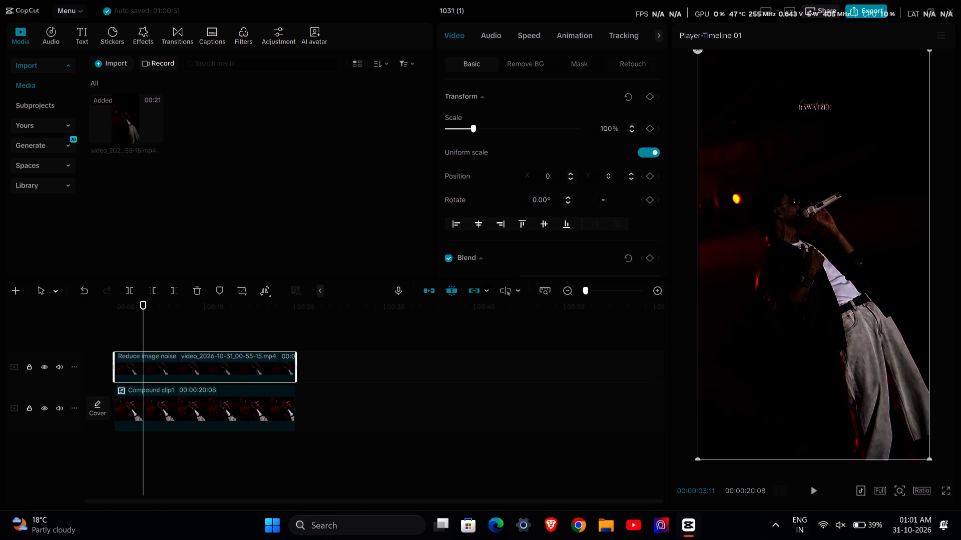
right_click(213, 373)
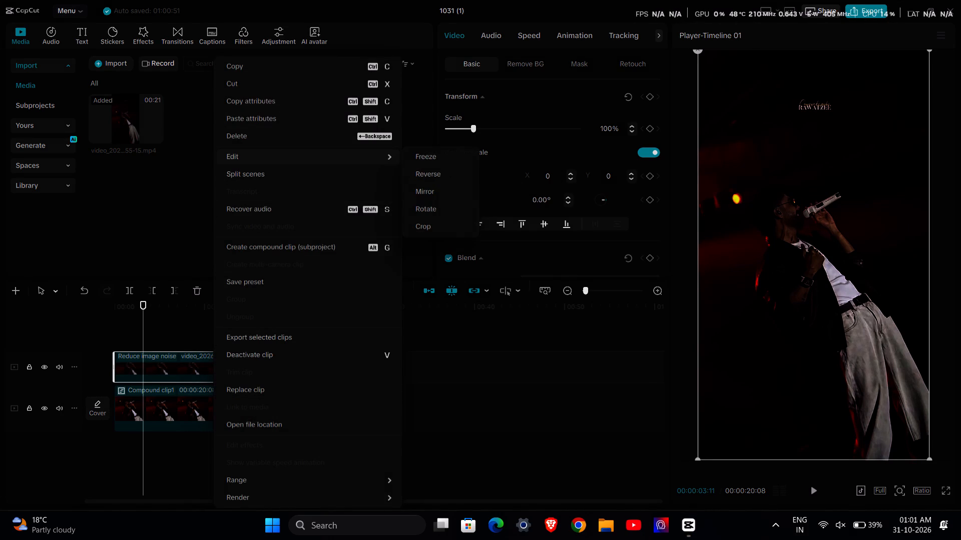
left_click(426, 226)
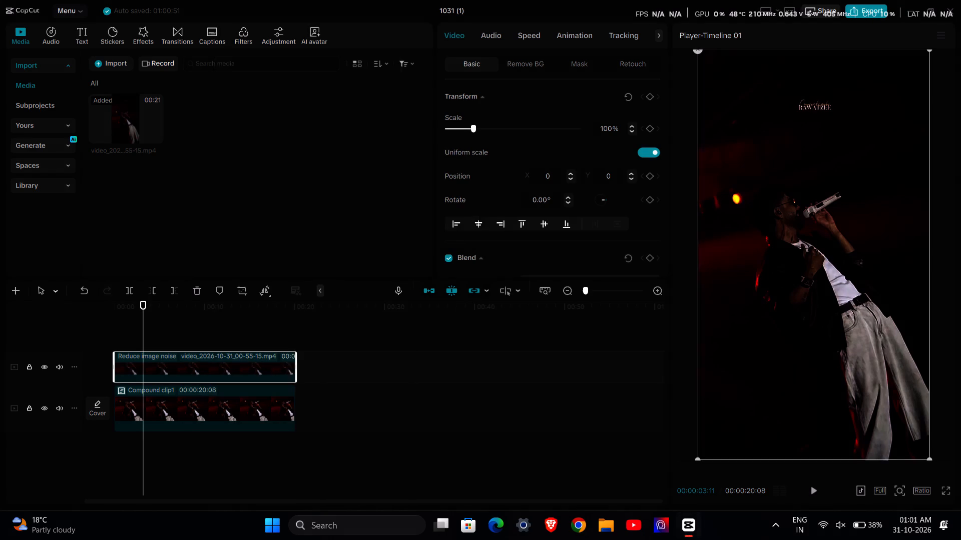
left_click_drag(477, 388, 486, 231)
left_click_drag(478, 110, 479, 134)
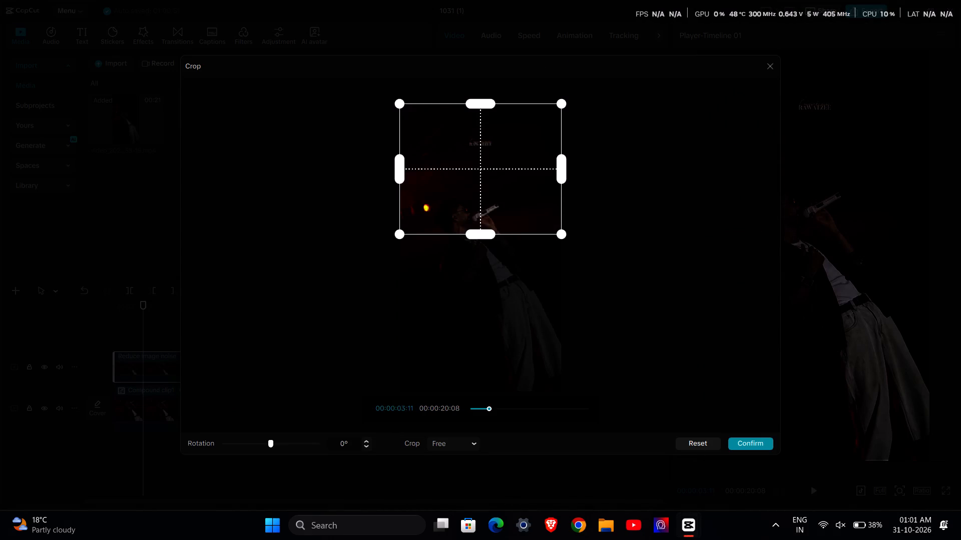
left_click_drag(479, 134, 479, 154)
left_click_drag(476, 282, 505, 202)
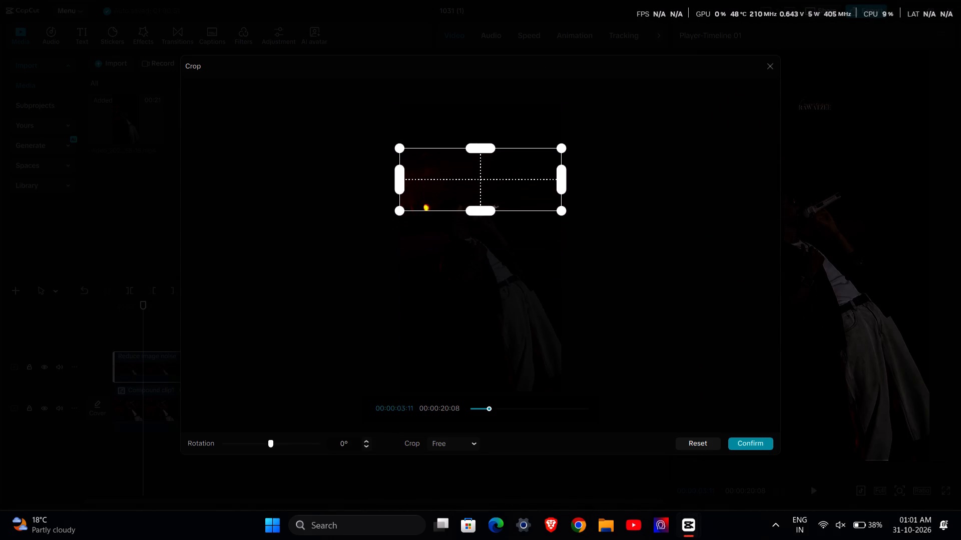
left_click_drag(495, 184, 504, 152)
left_click_drag(401, 145, 501, 160)
left_click_drag(521, 174, 522, 140)
left_click_drag(527, 104, 529, 140)
left_click_drag(528, 162, 528, 125)
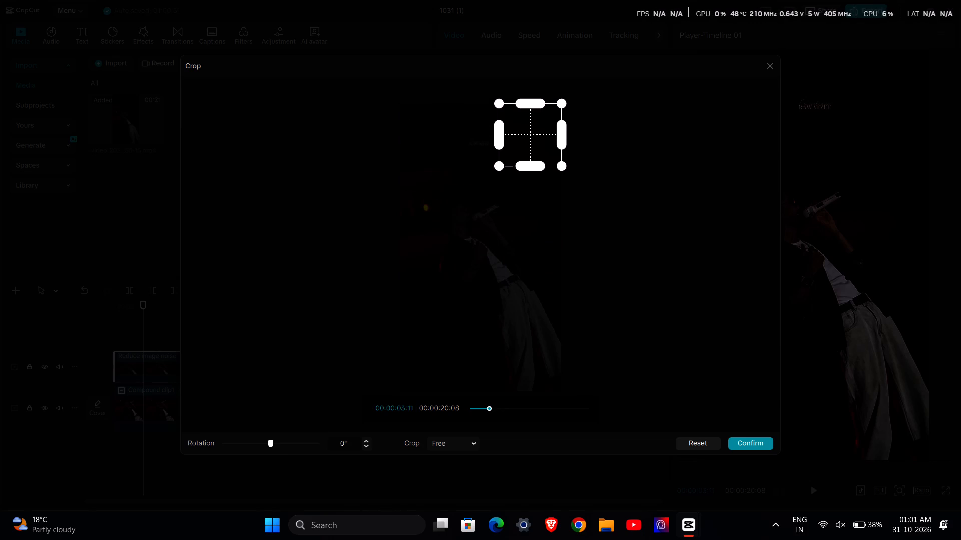
left_click(740, 444)
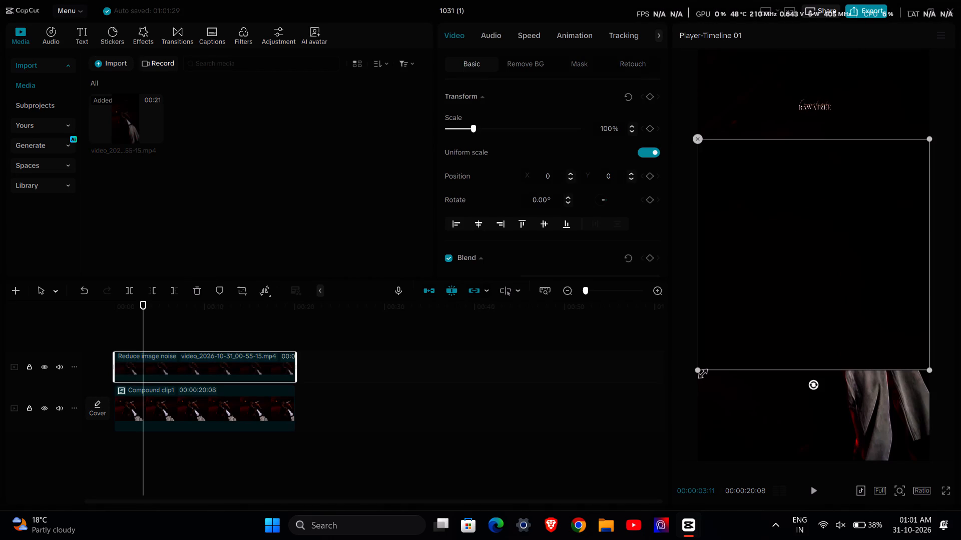
Scale the cropped dark patch to 15% and position it at X 0, Y 1429 over the watermark text.
left_click_drag(700, 372, 785, 260)
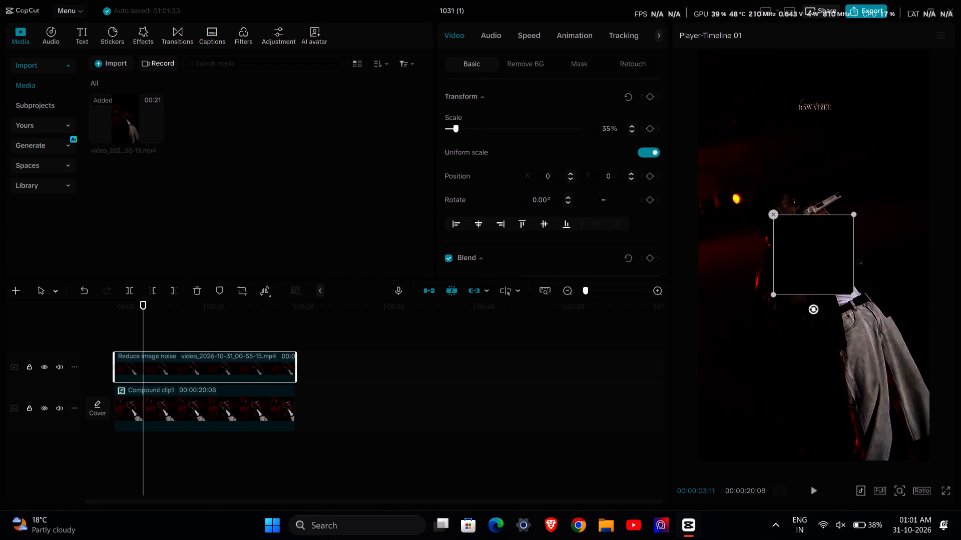
left_click_drag(793, 249, 814, 114)
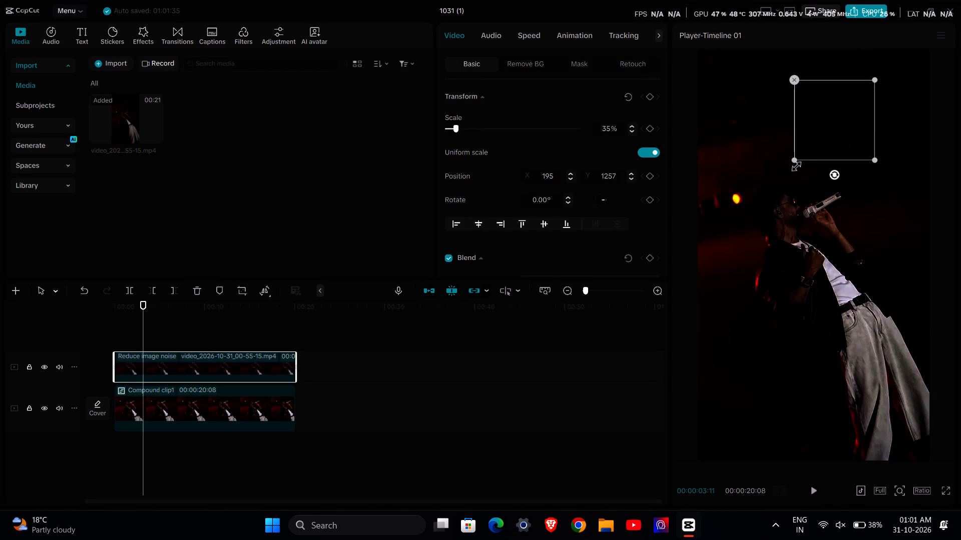
left_click_drag(794, 156, 819, 122)
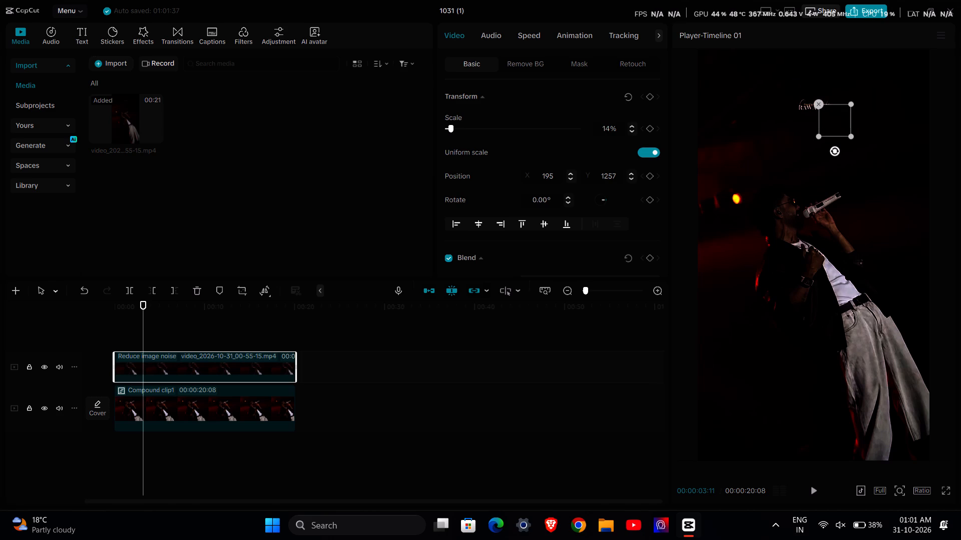
left_click_drag(849, 135, 865, 129)
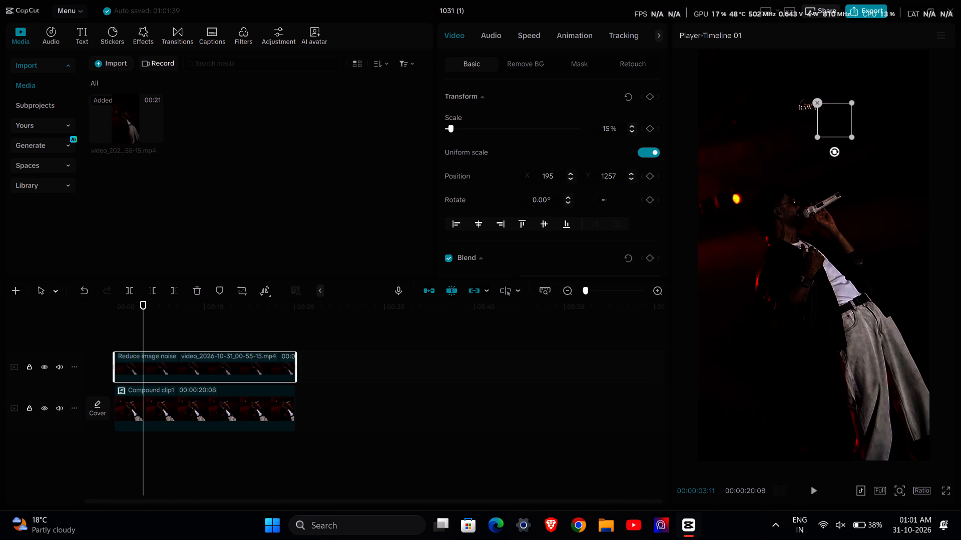
left_click_drag(831, 121, 812, 103)
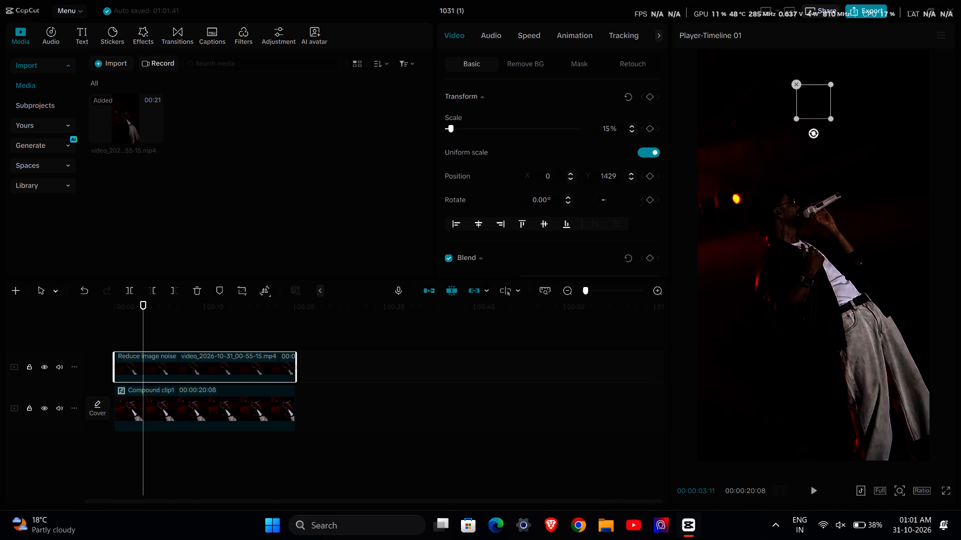
left_click(842, 130)
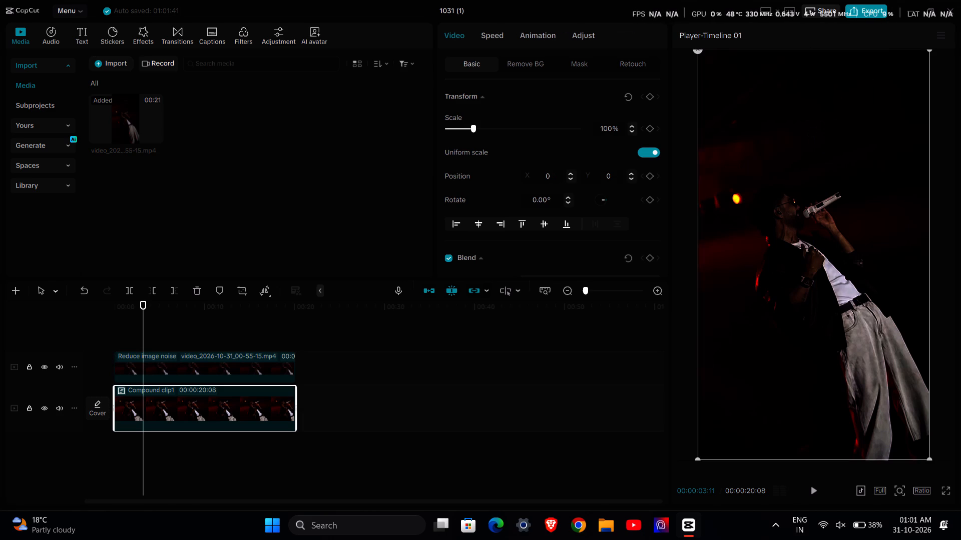
Add a default text clip at the start of the timeline and make it read "day 2".
left_click(164, 336)
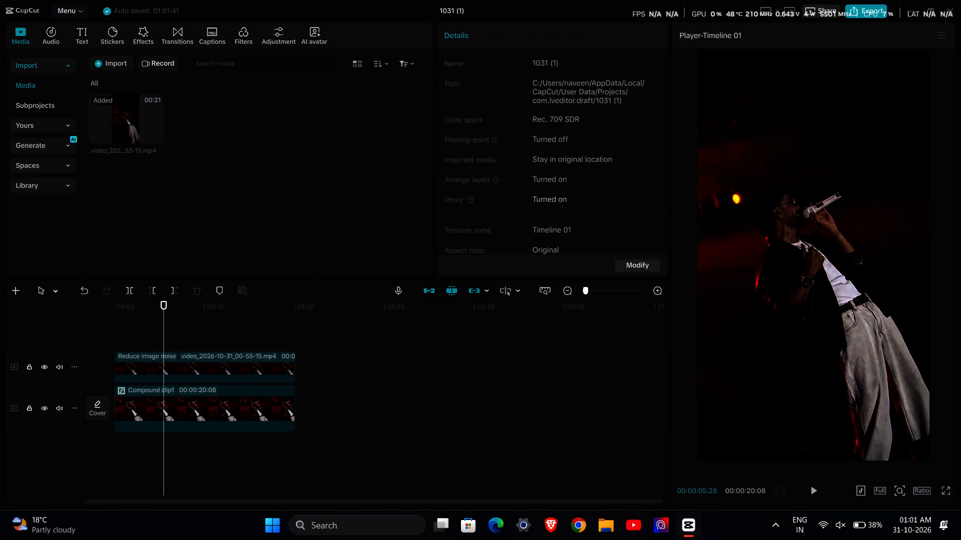
left_click(154, 328)
left_click_drag(154, 328, 65, 333)
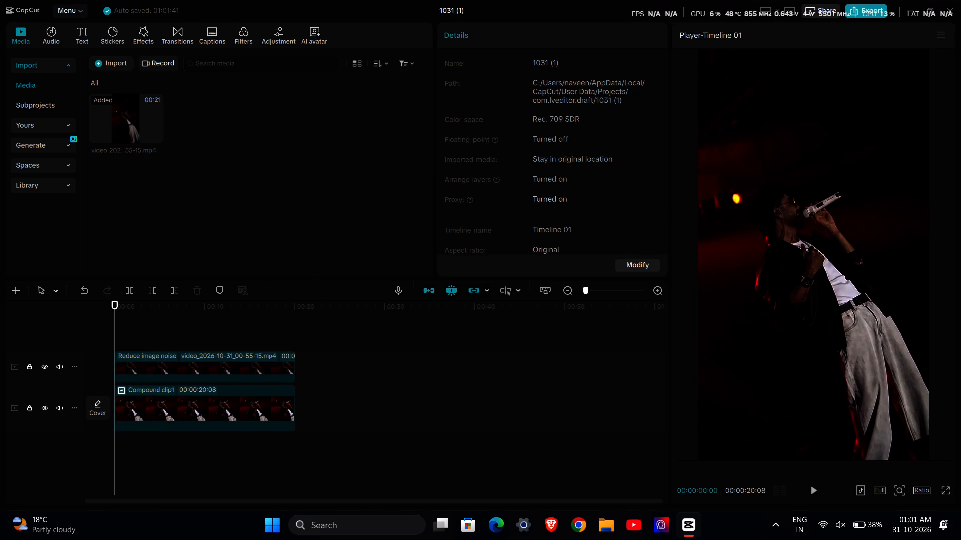
left_click(149, 366)
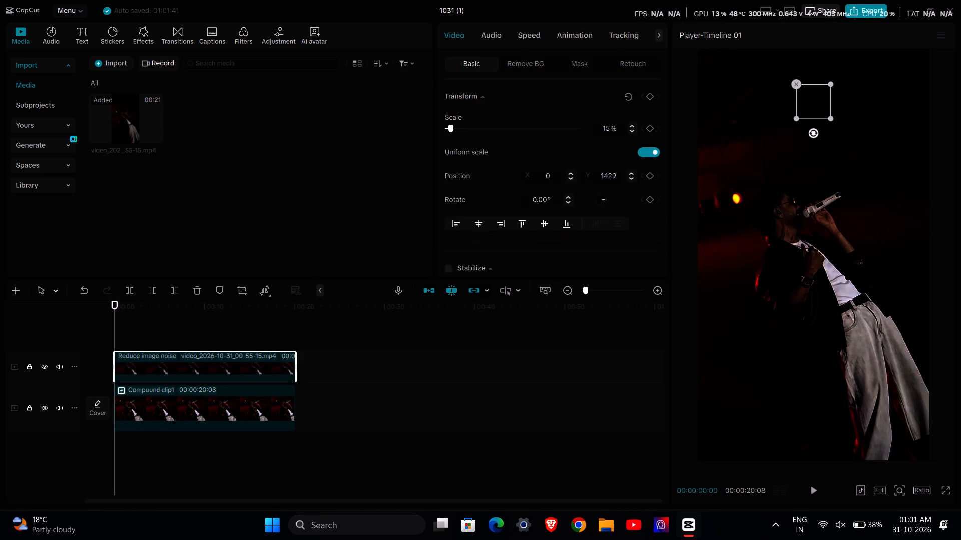
left_click(168, 405)
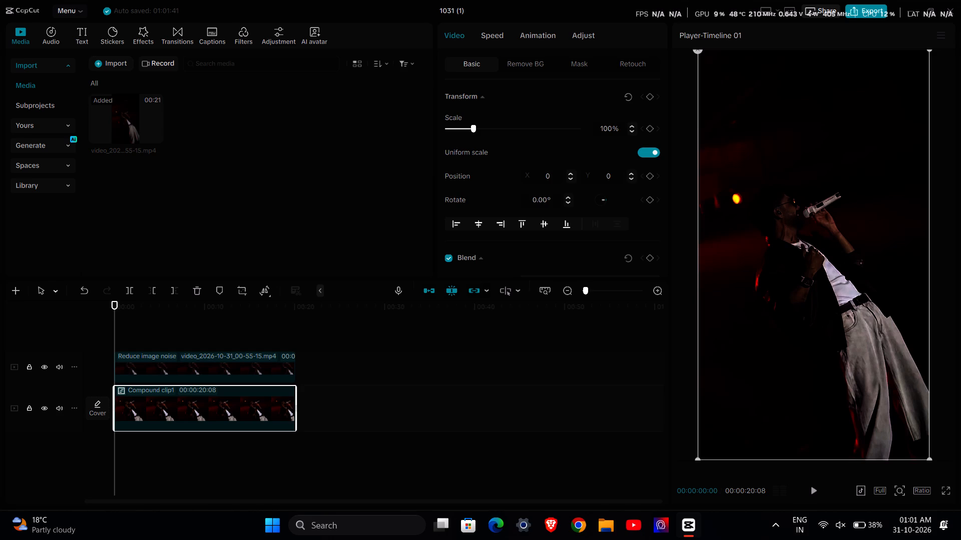
left_click(81, 29)
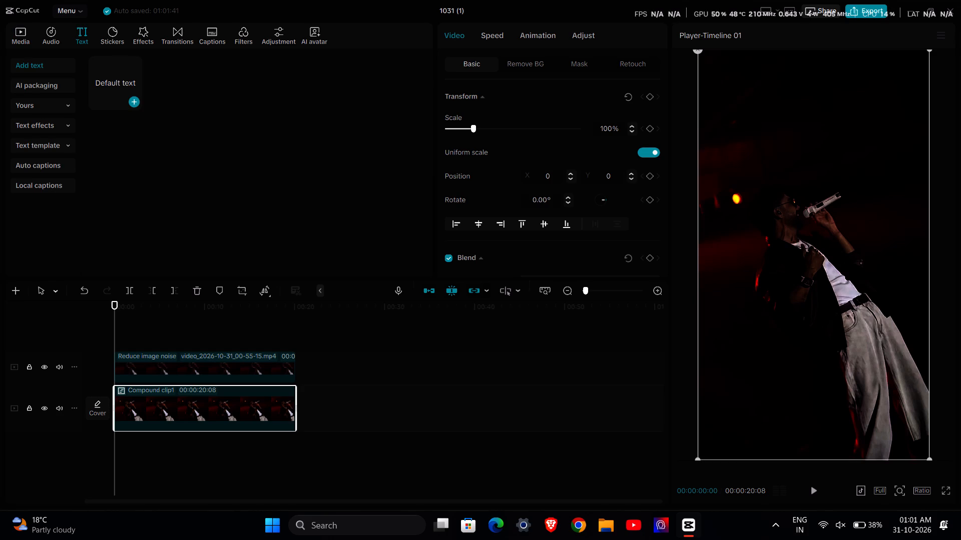
left_click(136, 102)
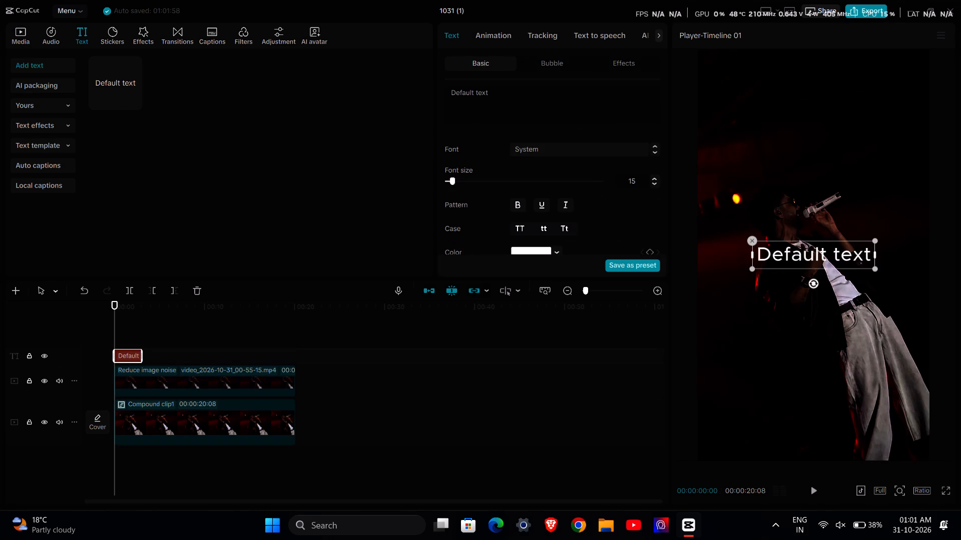
left_click_drag(537, 110, 417, 90)
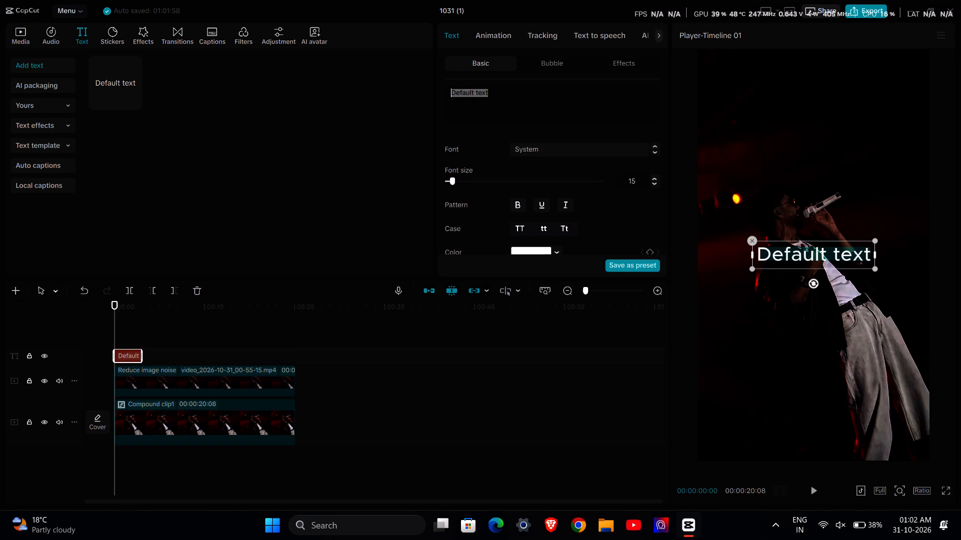
type("day")
key("space")
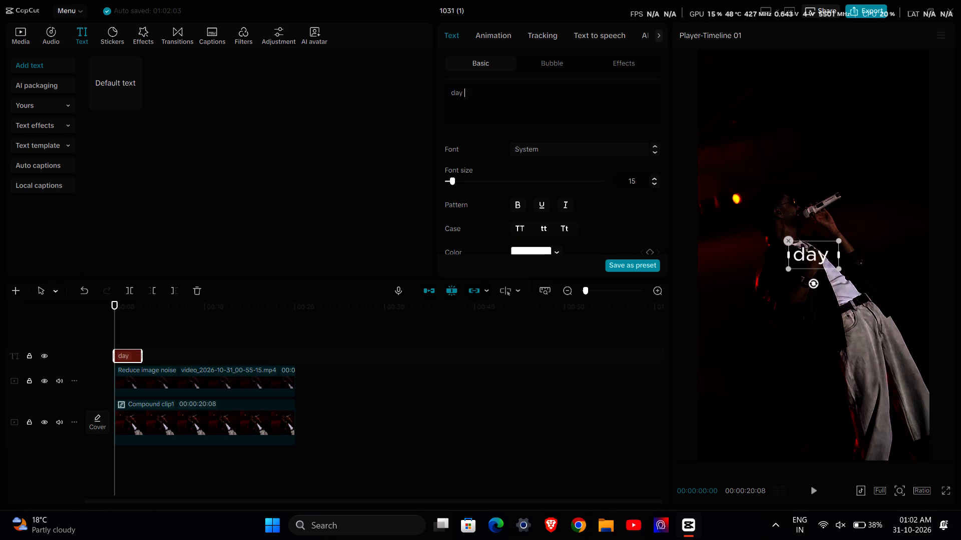
type("2")
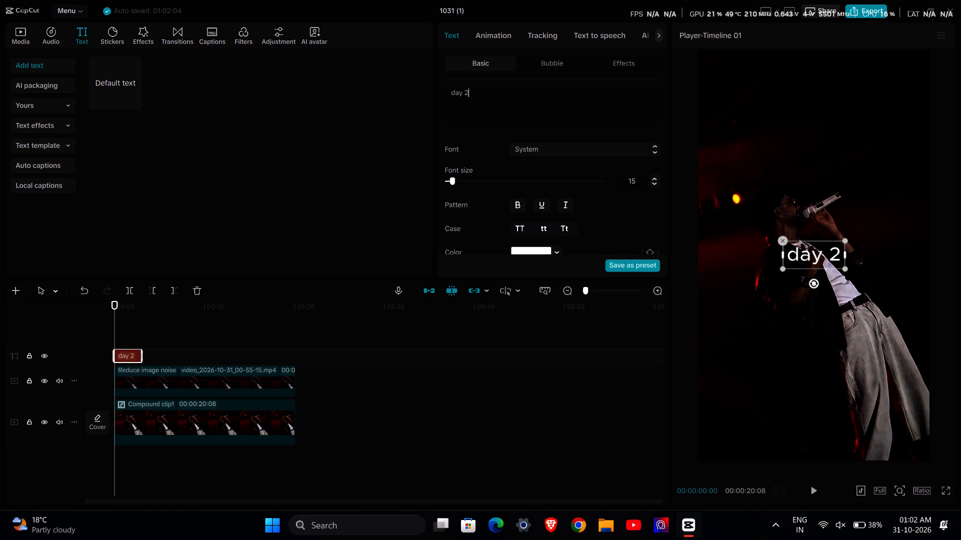
Examine the available fonts and their previews on the "day 2" text.
left_click(543, 150)
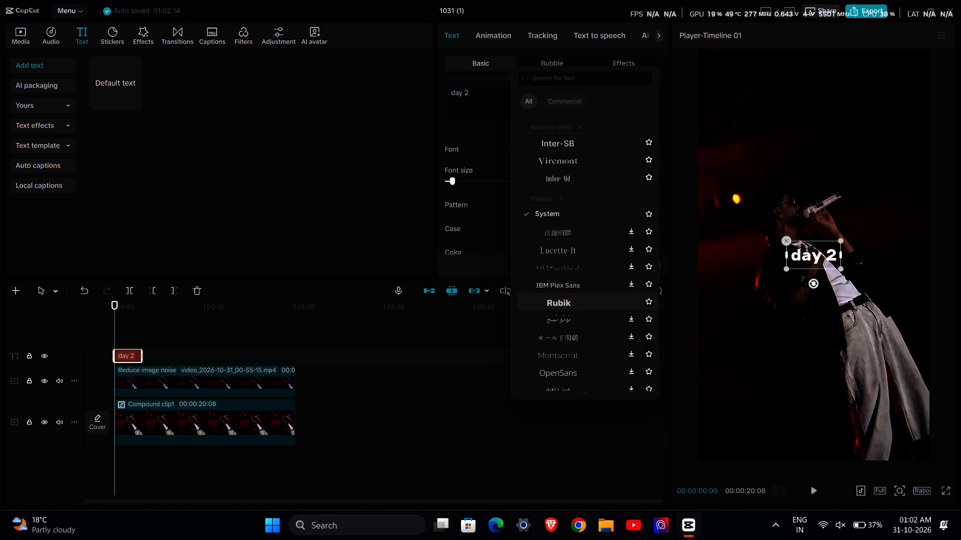
scroll(539, 295, "down", 2)
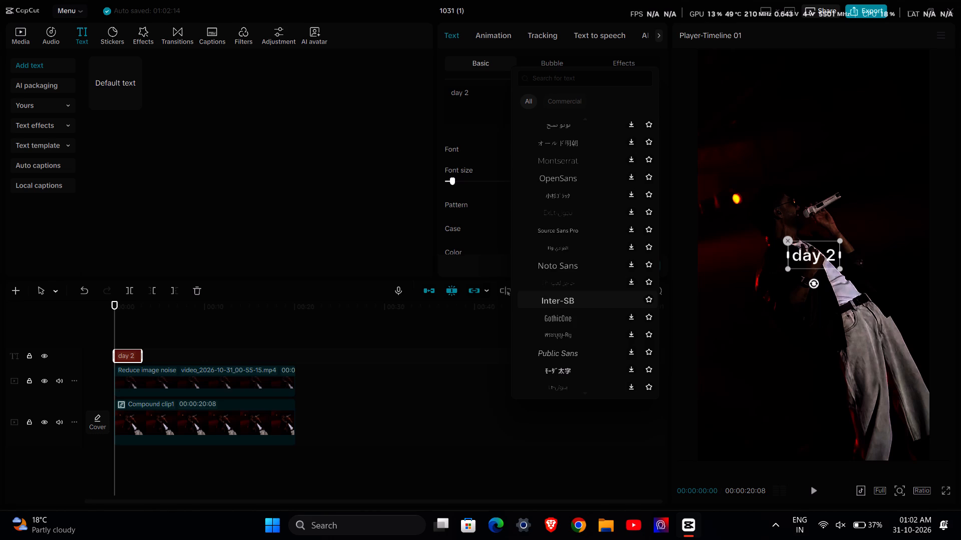
scroll(542, 301, "down", 2)
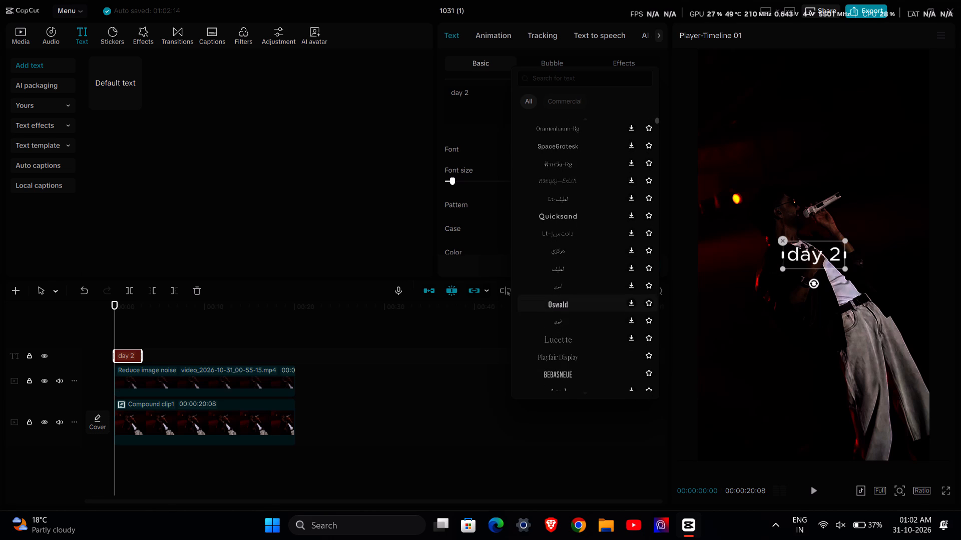
scroll(542, 301, "down", 1)
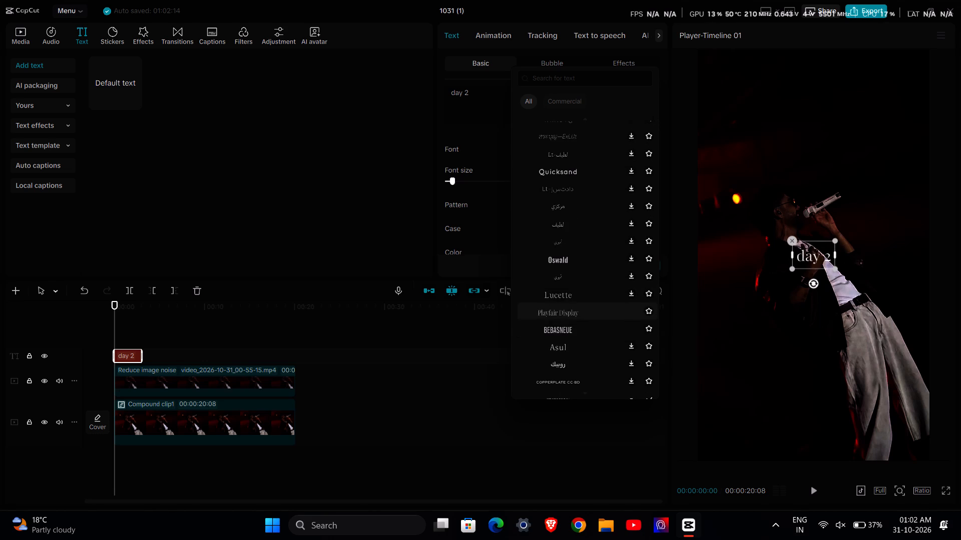
scroll(549, 301, "down", 1)
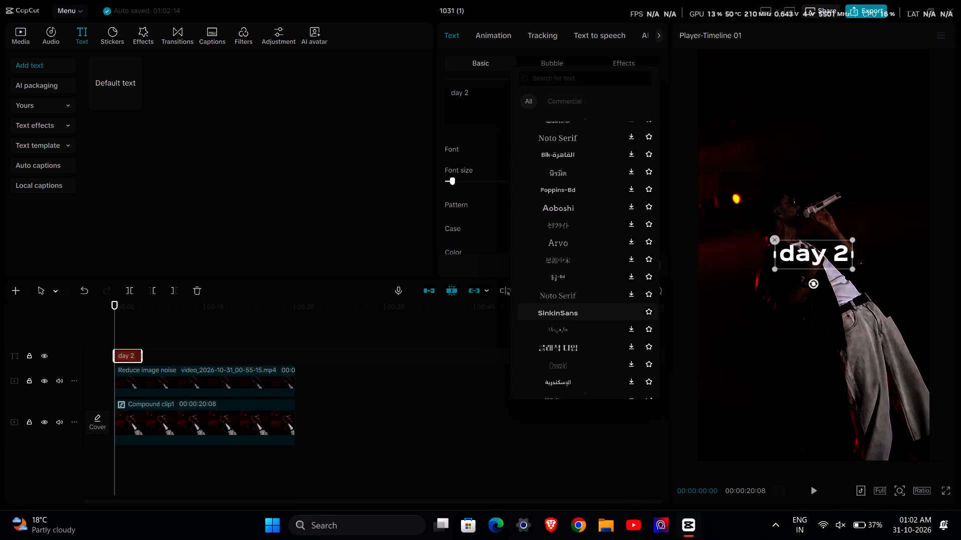
scroll(548, 316, "down", 1)
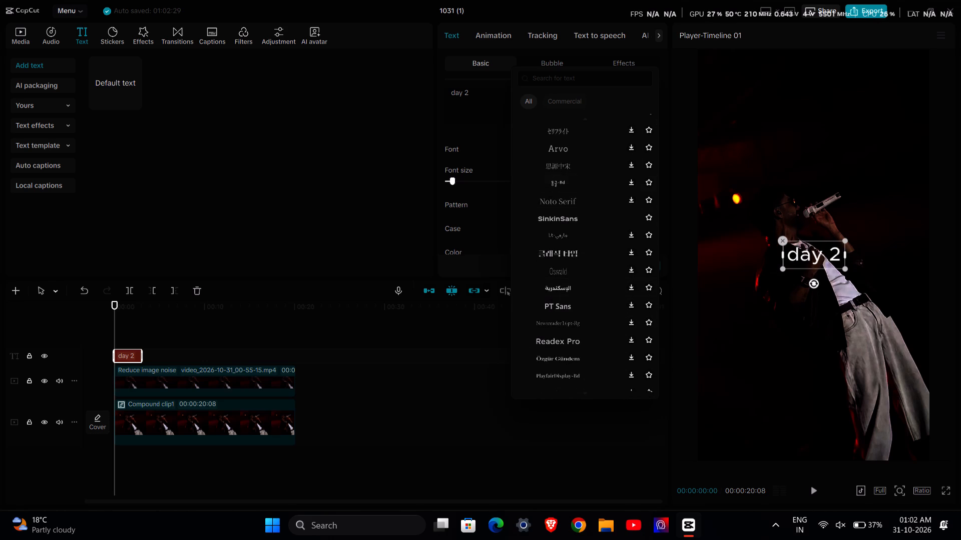
Try a hyphen in place of the text's space, and remove it again so the title reads "day2".
left_click(464, 93)
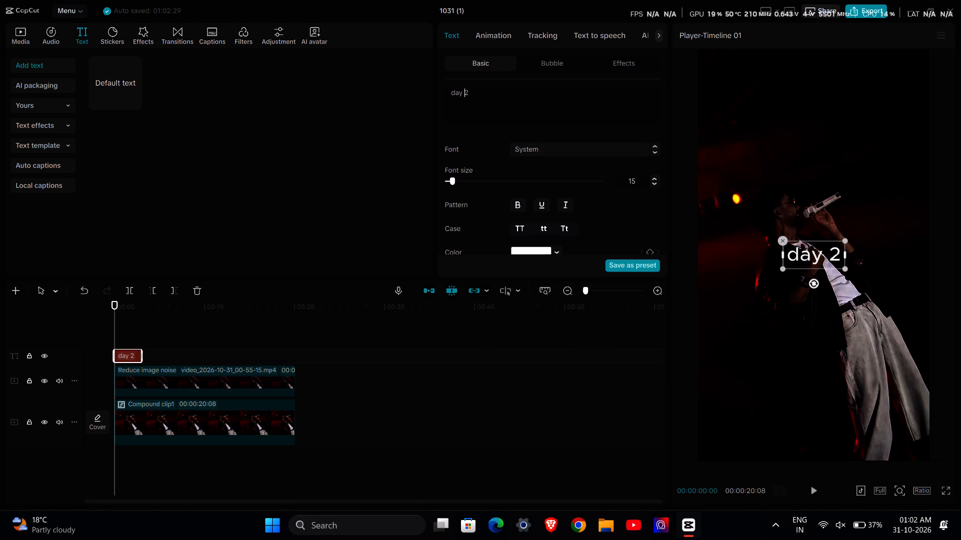
key("BackSpace")
key("minus")
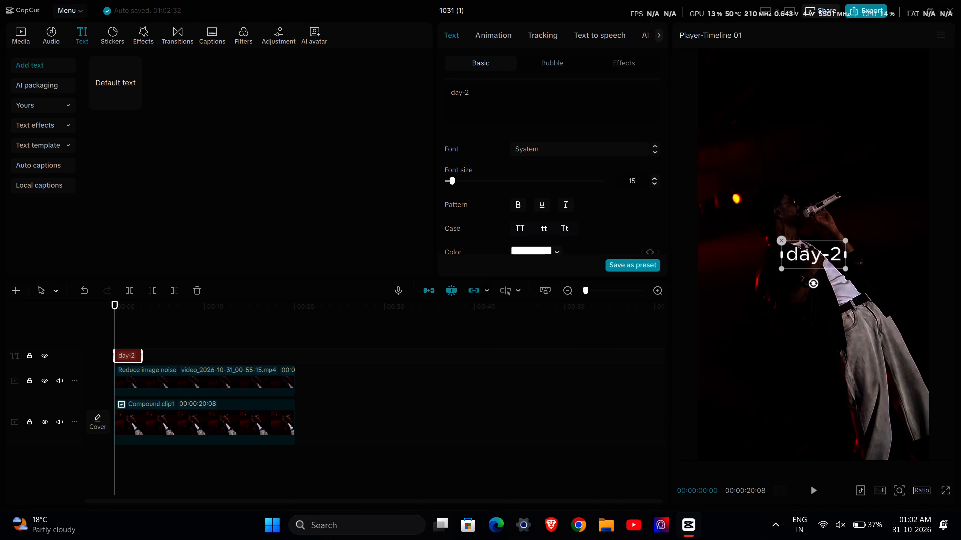
key("BackSpace")
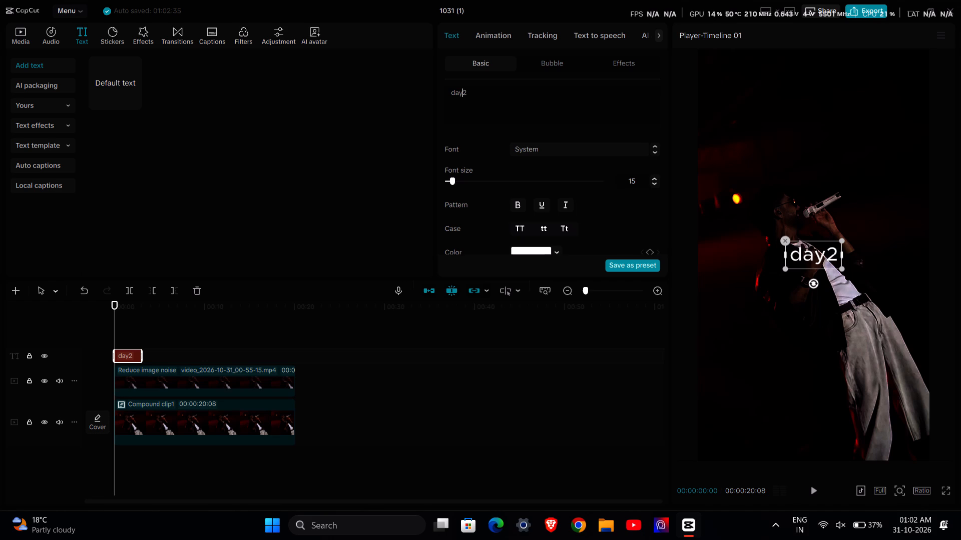
Restore the space in the title and apply title case so it reads "Day 2".
key("space")
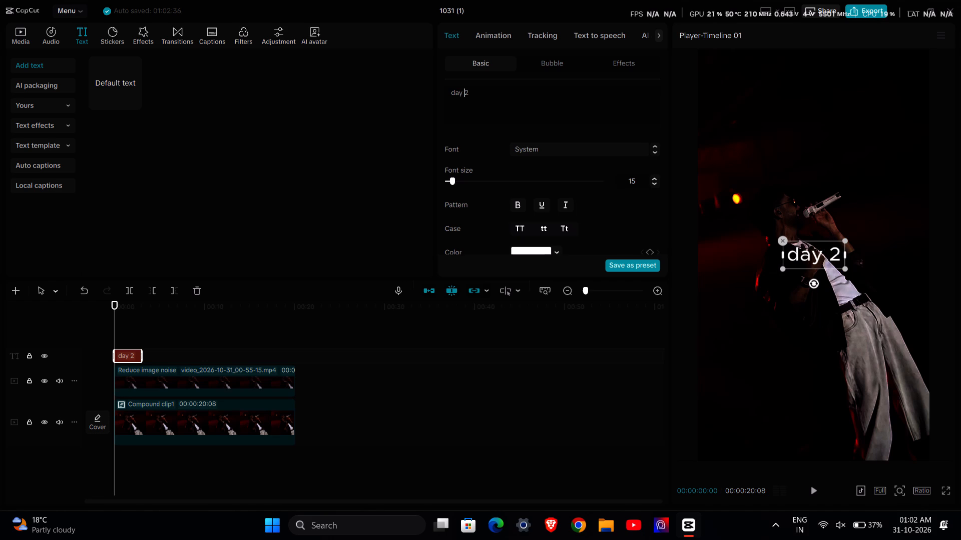
left_click(457, 91)
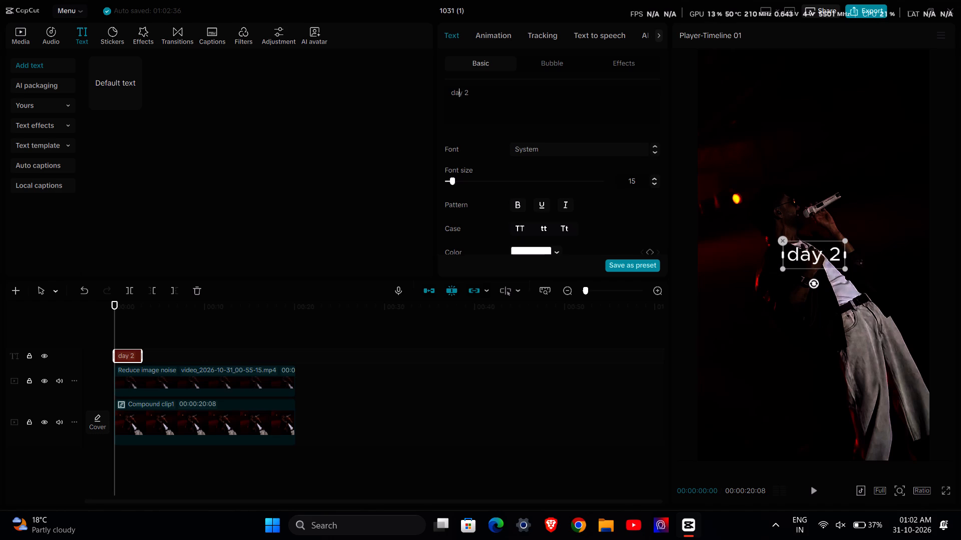
left_click(564, 231)
left_click(522, 201)
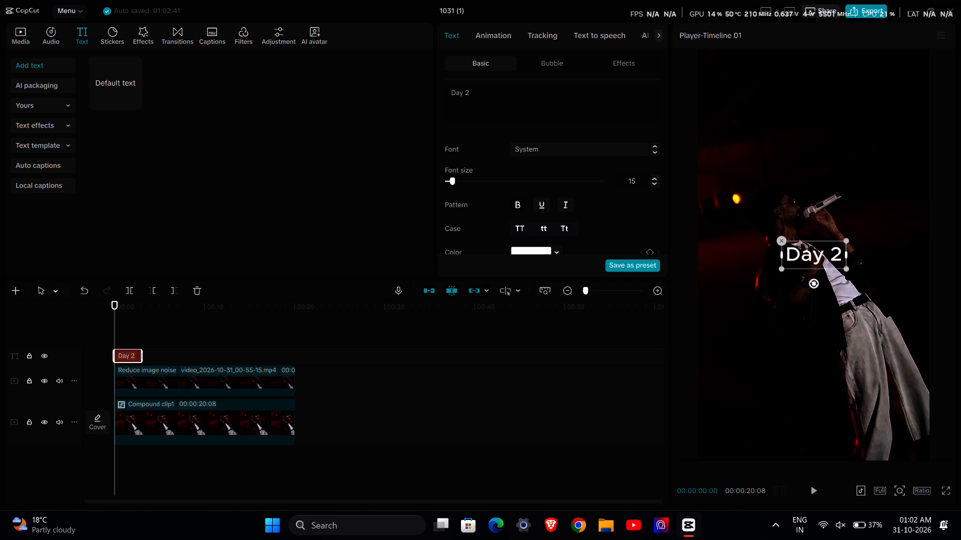
Examine the title's basic text settings, including alignment, preset styles, transform and blend options.
scroll(522, 201, "down", 1)
scroll(522, 201, "up", 2)
scroll(532, 193, "down", 2)
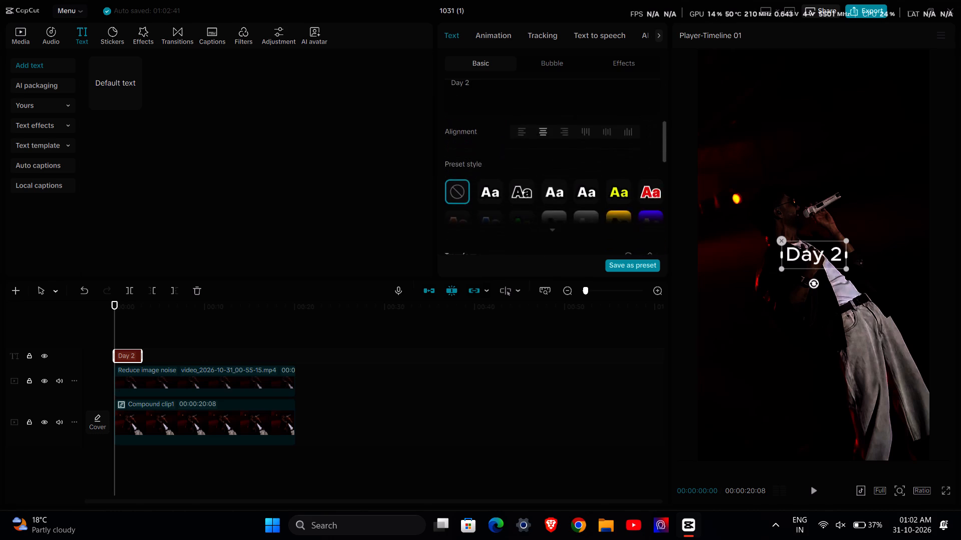
scroll(532, 193, "down", 1)
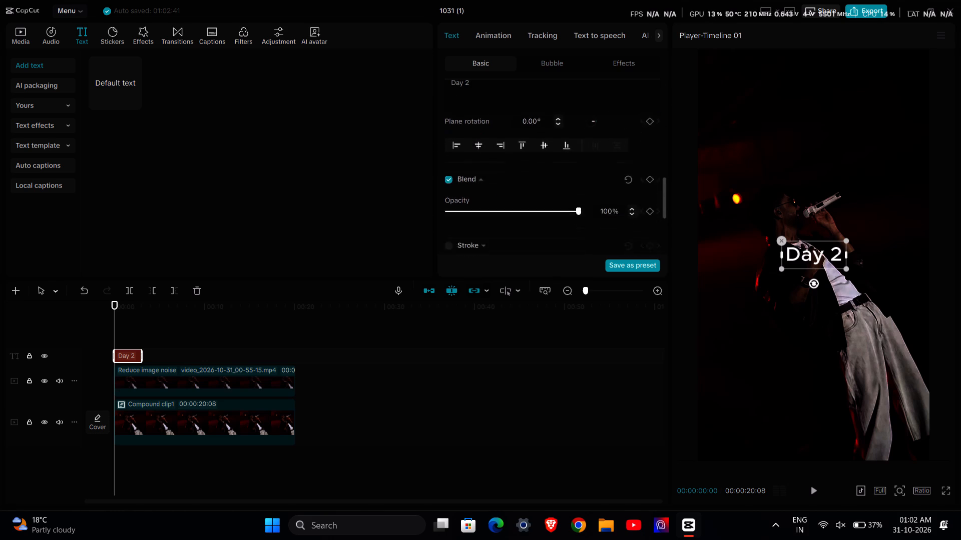
scroll(532, 193, "up", 1)
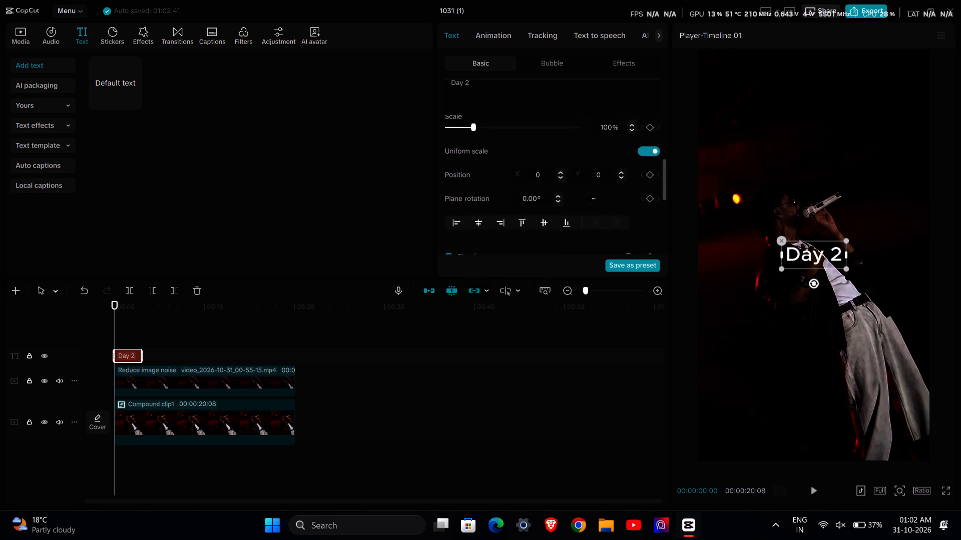
scroll(532, 193, "up", 4)
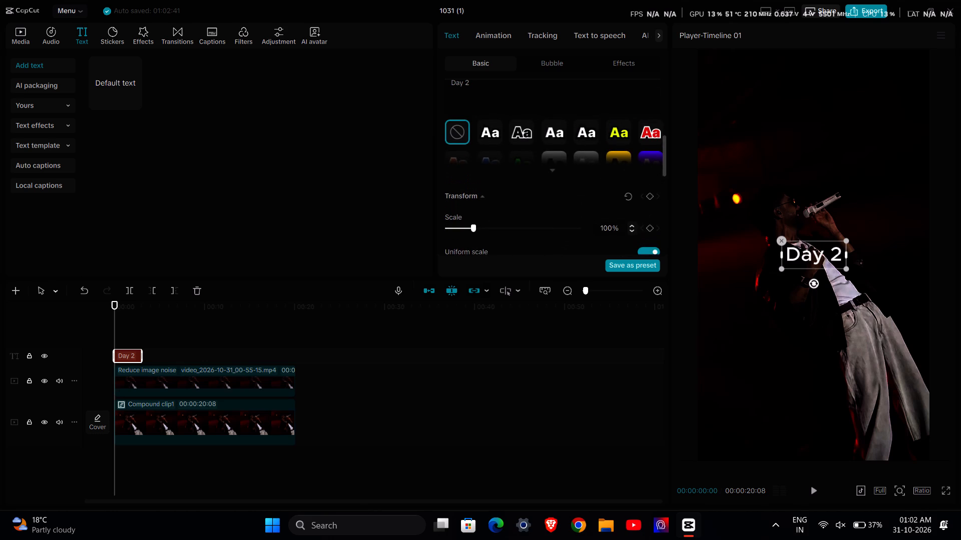
scroll(502, 213, "up", 1)
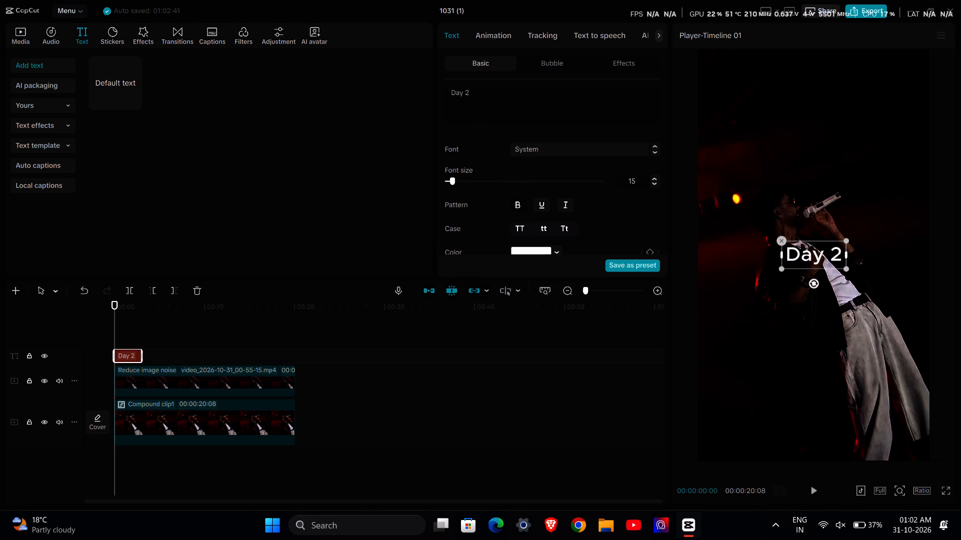
Move the "Day 2" title up into the dark area above the singer's head.
left_click_drag(816, 258, 806, 144)
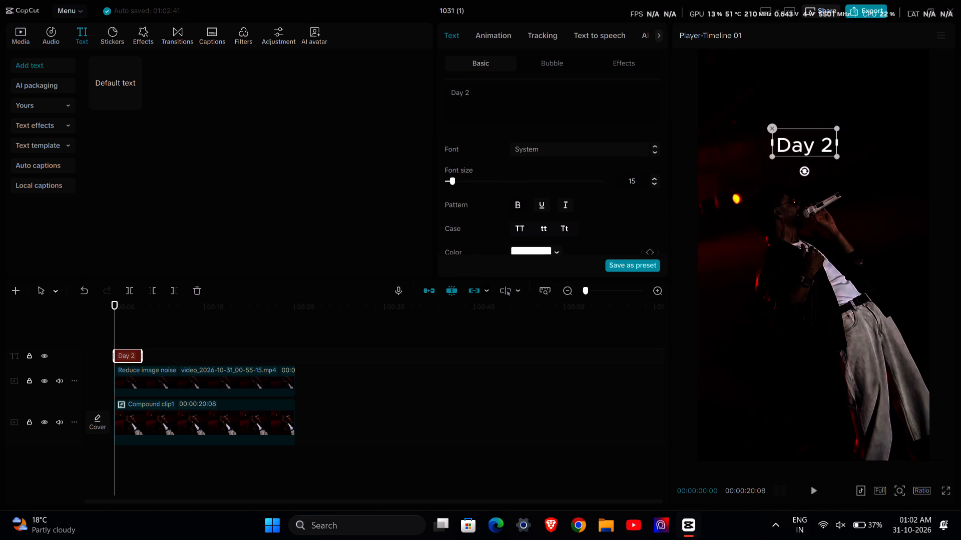
left_click_drag(806, 144, 805, 123)
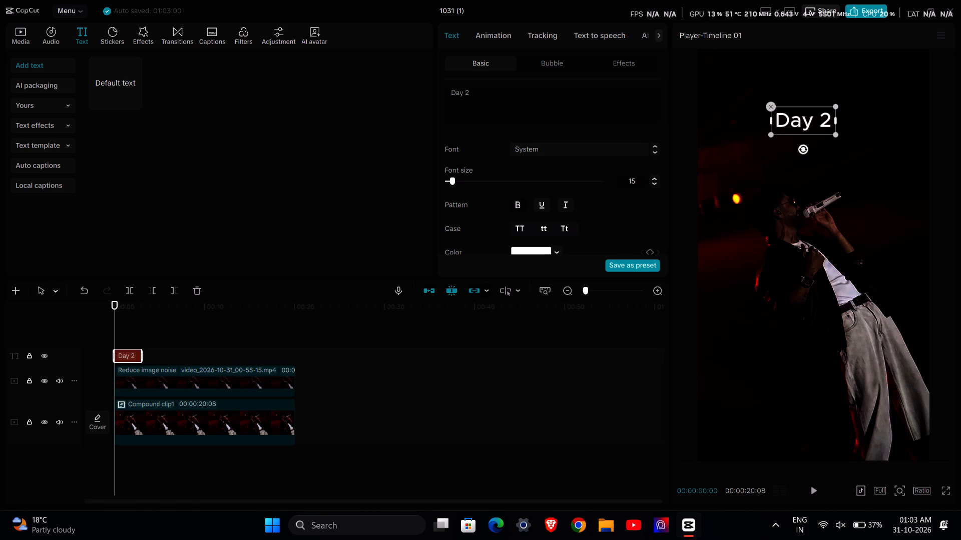
Examine the available fonts and preview several of them on the "Day 2" title.
left_click(544, 95)
left_click(591, 148)
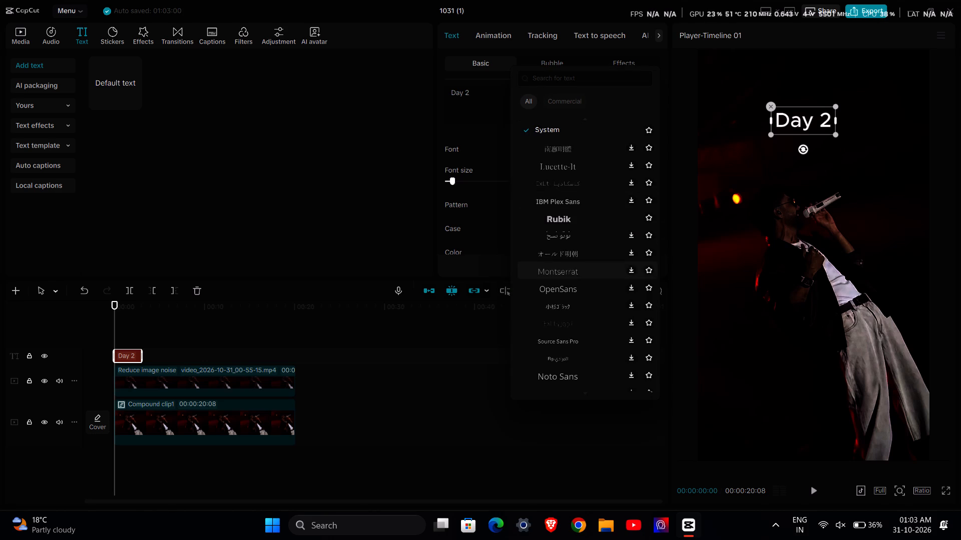
scroll(550, 278, "down", 2)
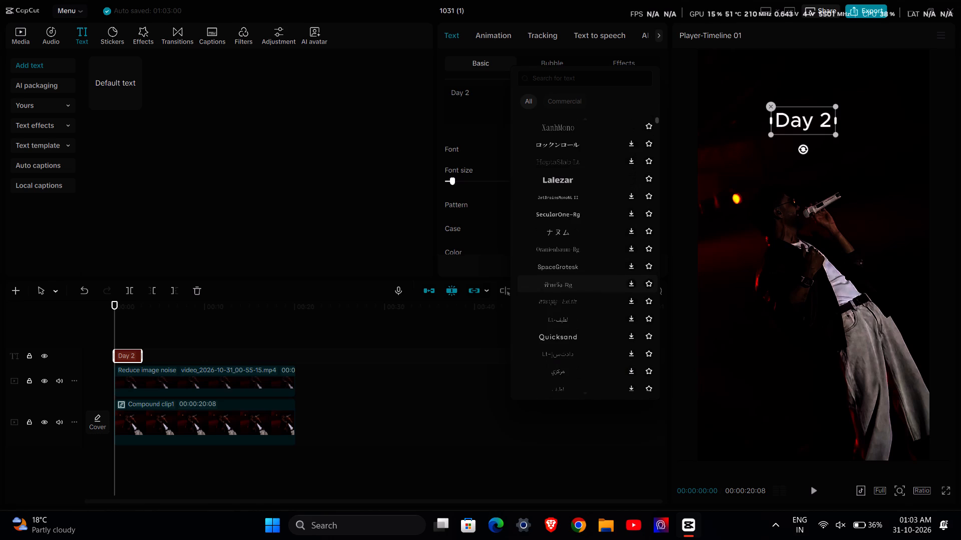
scroll(550, 278, "down", 1)
scroll(553, 222, "down", 1)
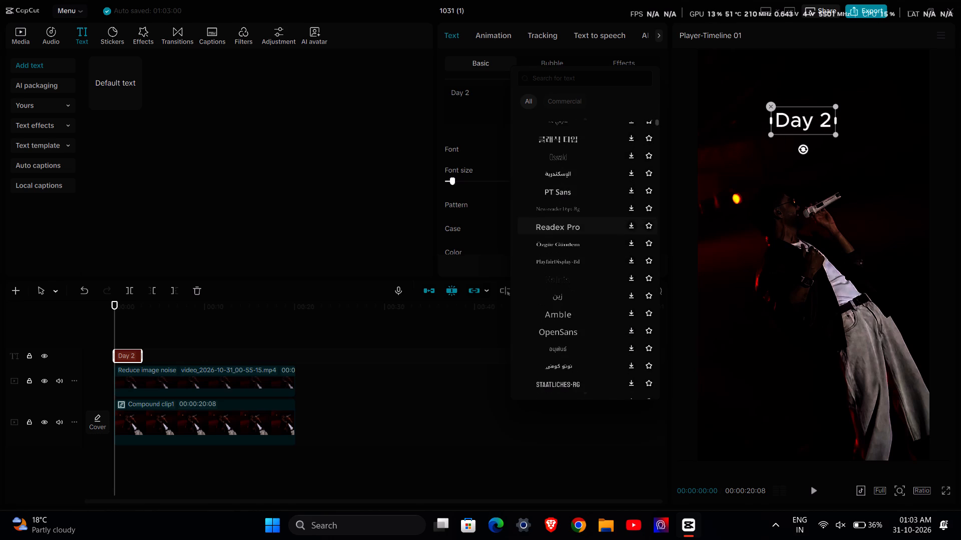
scroll(553, 222, "down", 2)
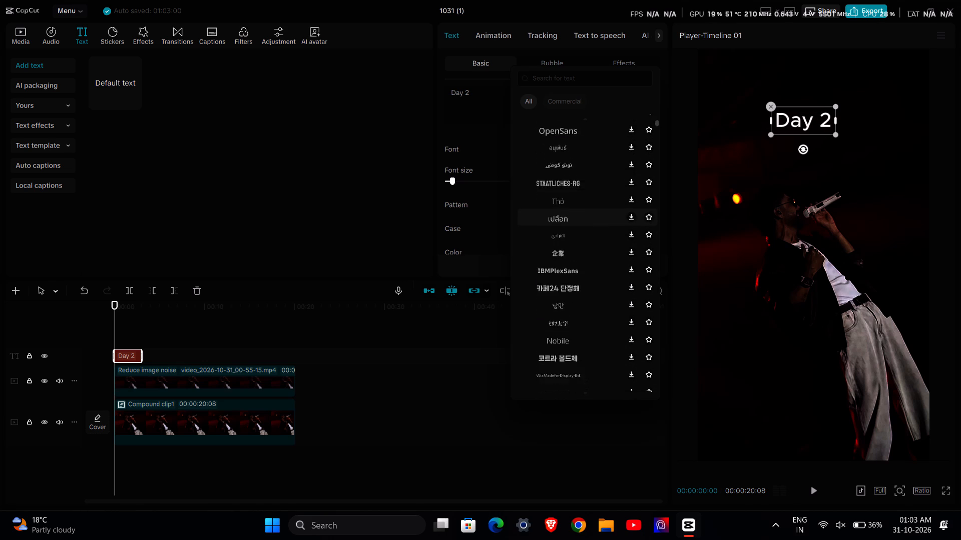
scroll(553, 222, "down", 4)
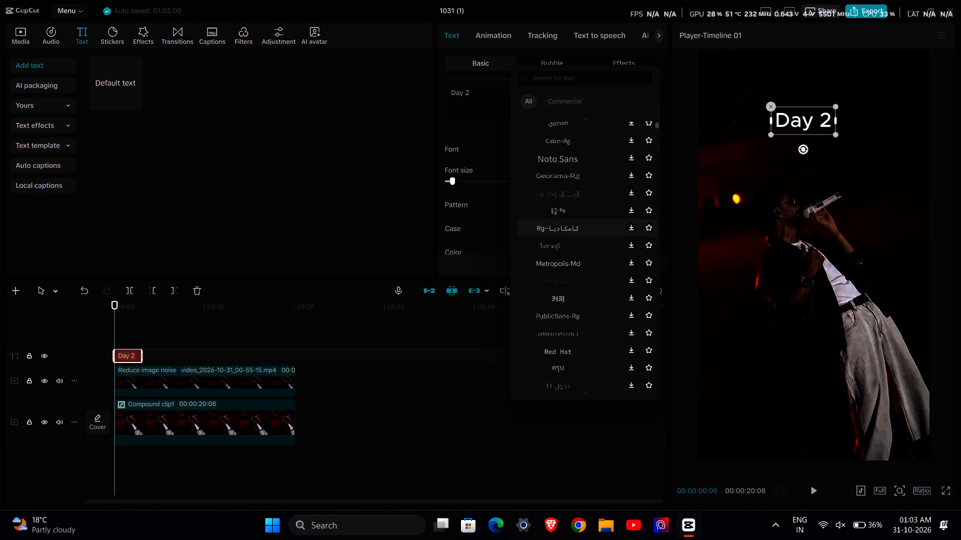
scroll(553, 222, "down", 1)
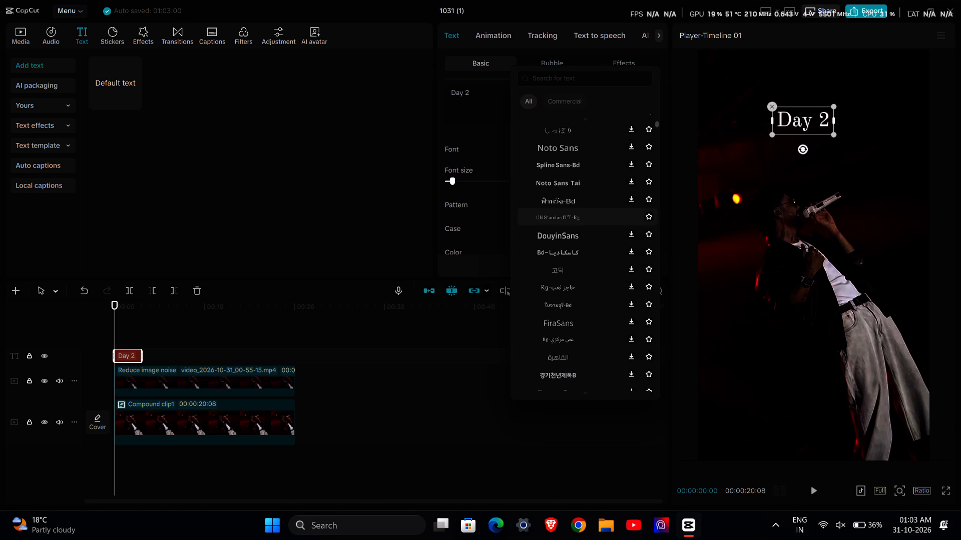
scroll(553, 222, "down", 2)
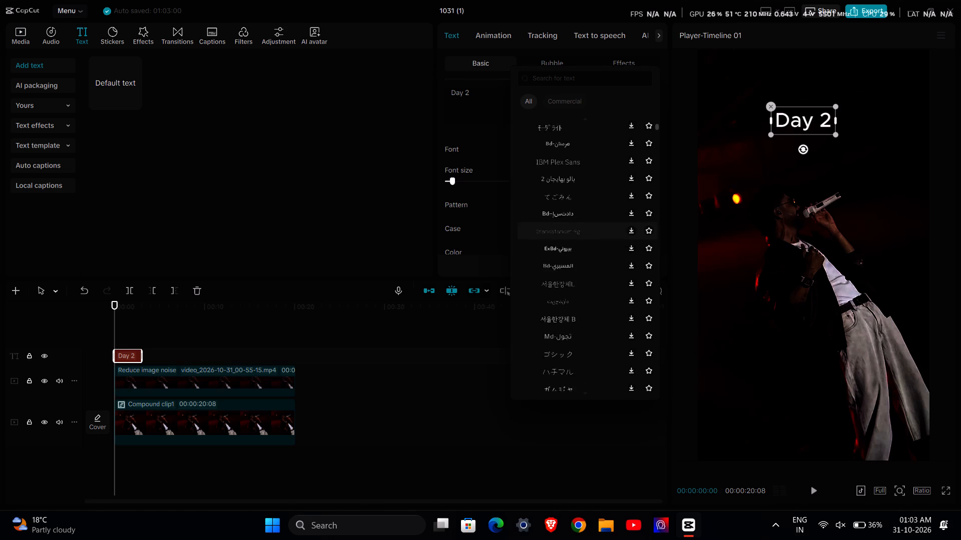
scroll(553, 222, "down", 2)
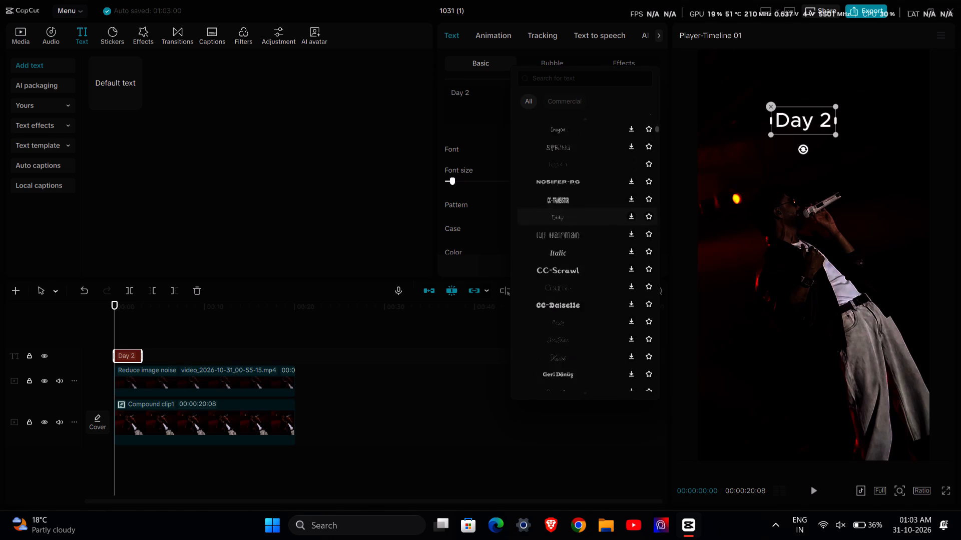
scroll(553, 222, "down", 2)
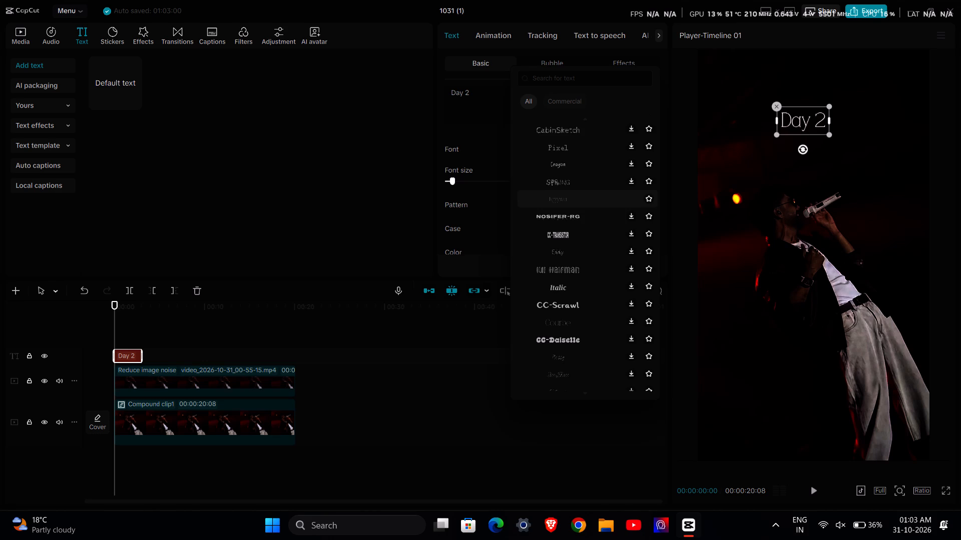
scroll(562, 195, "down", 1)
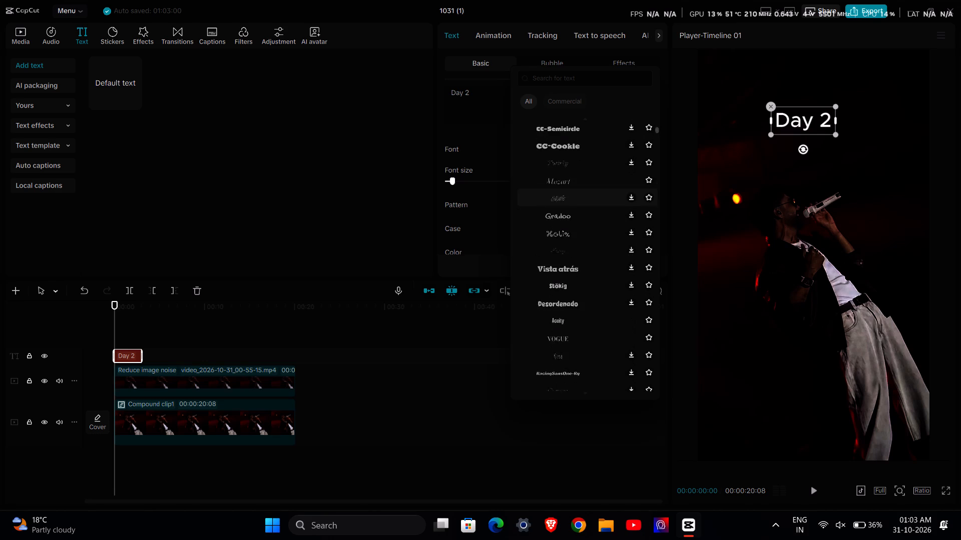
scroll(562, 195, "down", 1)
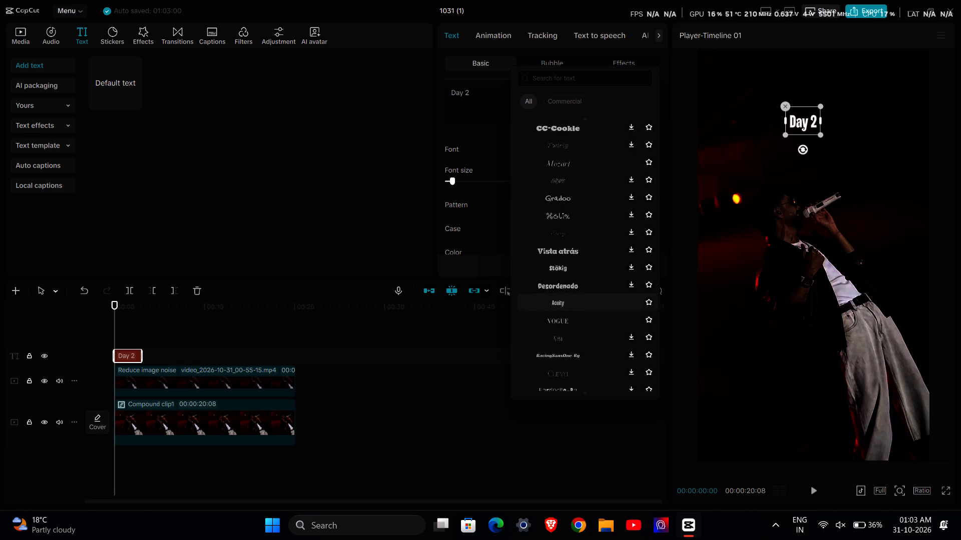
scroll(555, 324, "down", 1)
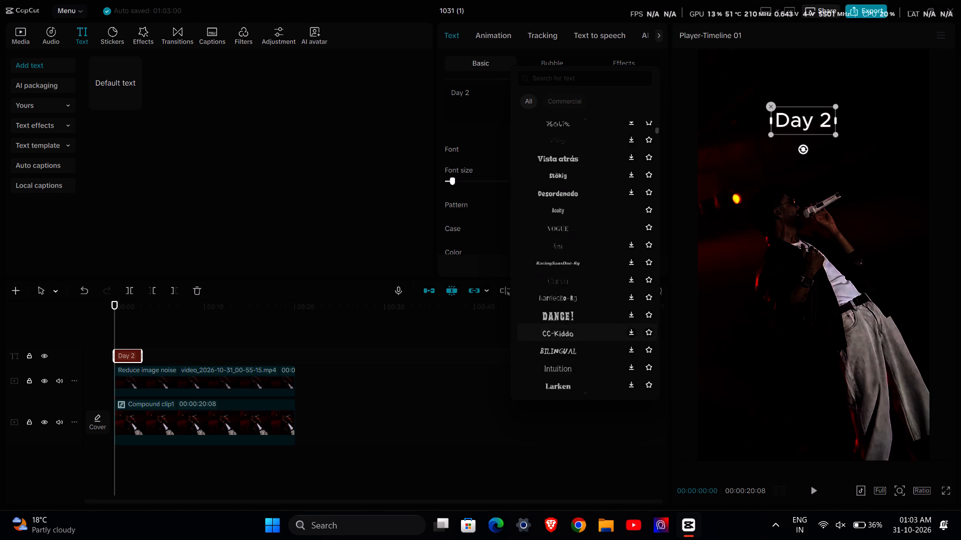
scroll(555, 324, "down", 3)
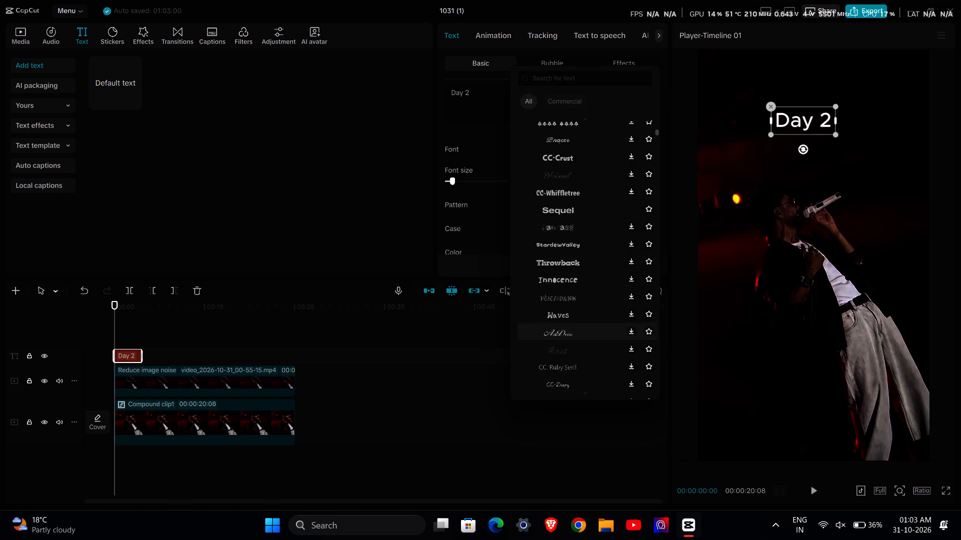
scroll(555, 324, "down", 2)
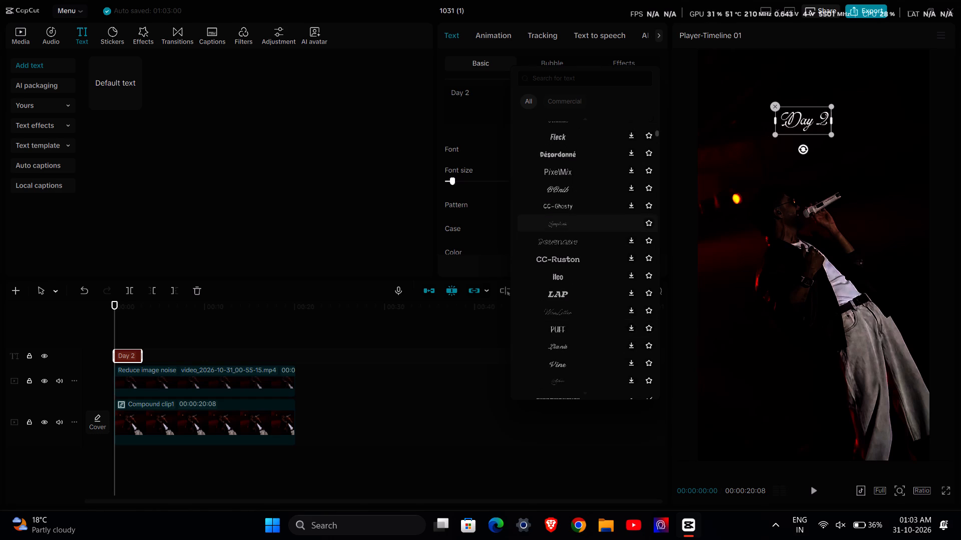
scroll(570, 216, "down", 1)
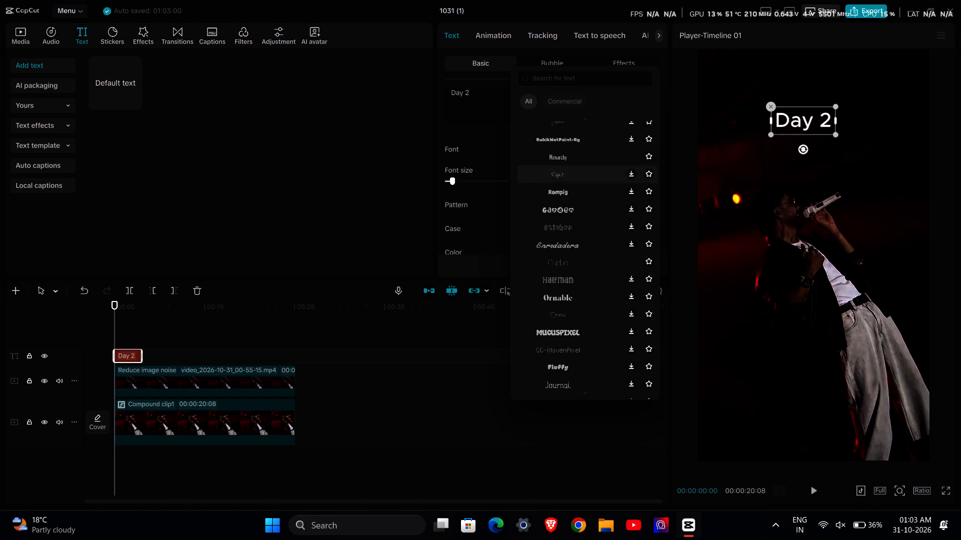
scroll(567, 152, "down", 1)
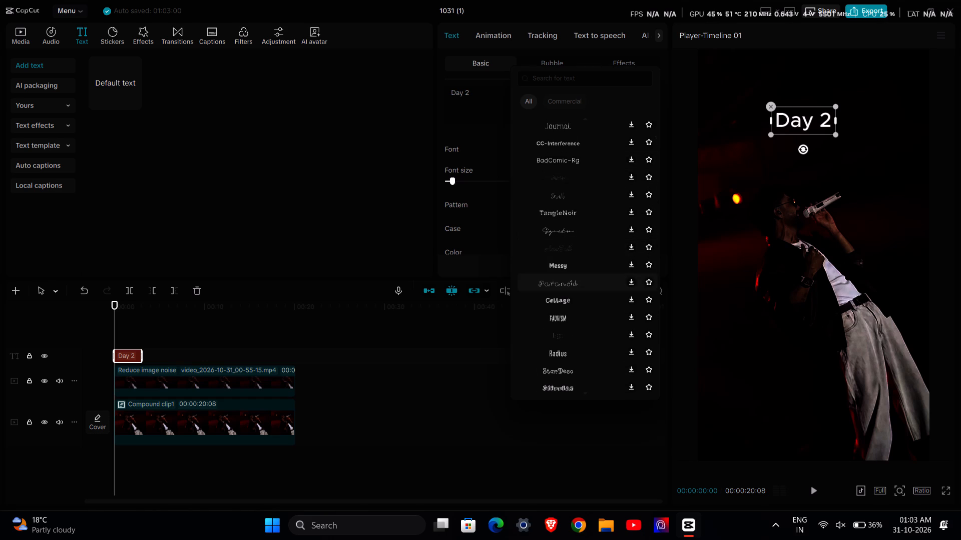
scroll(558, 250, "down", 1)
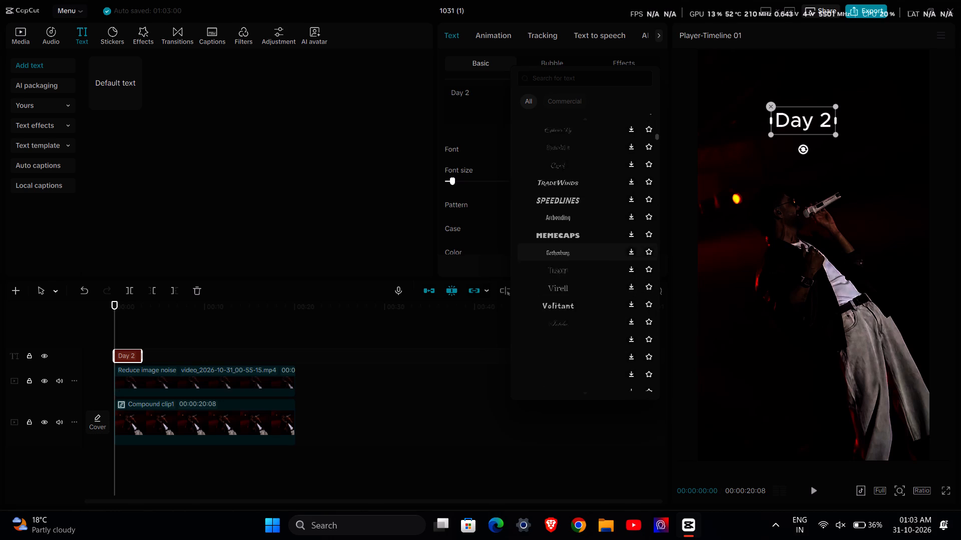
scroll(558, 250, "down", 3)
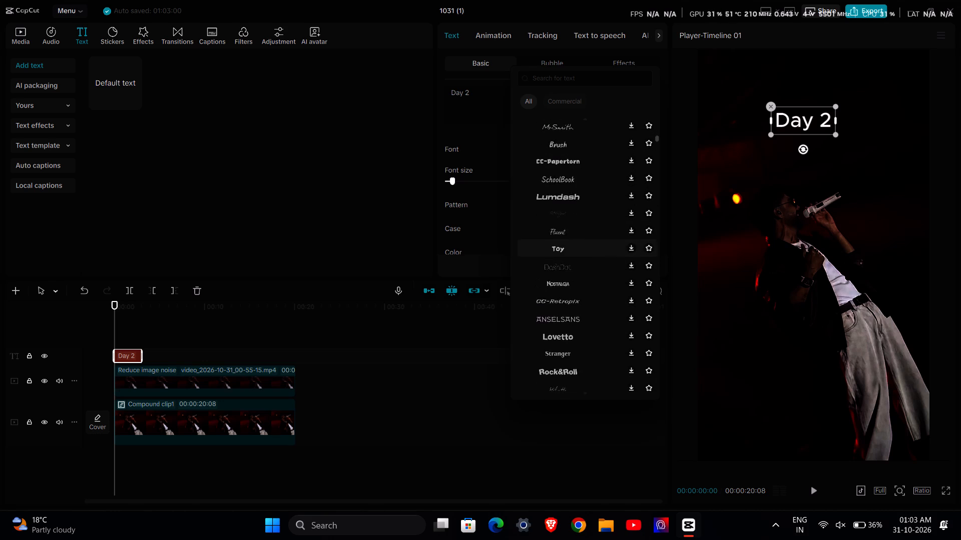
scroll(558, 250, "down", 2)
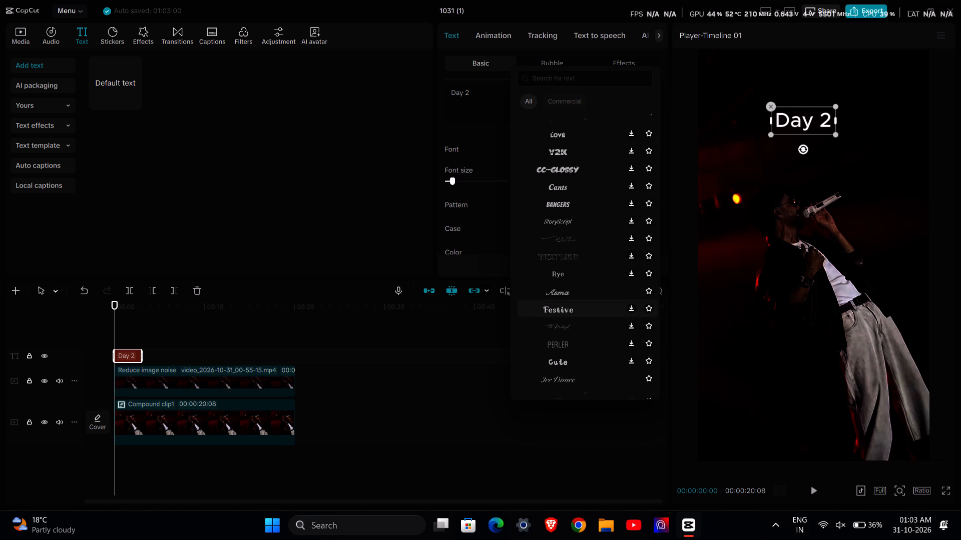
scroll(553, 292, "down", 1)
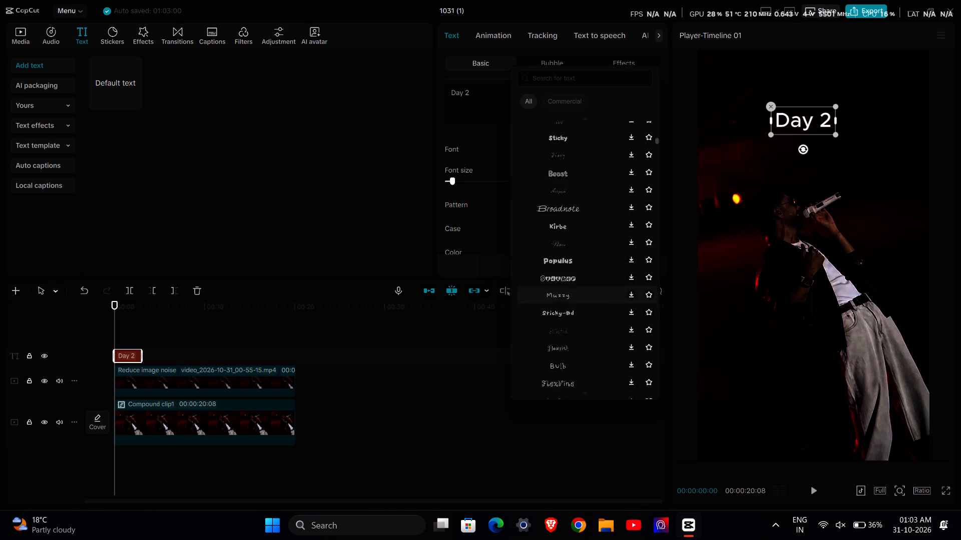
scroll(553, 292, "down", 3)
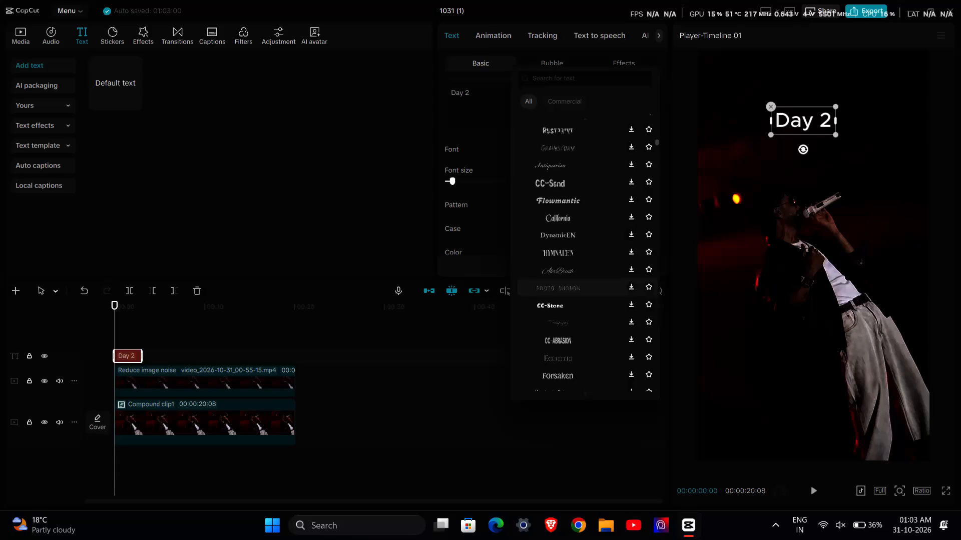
scroll(553, 292, "down", 2)
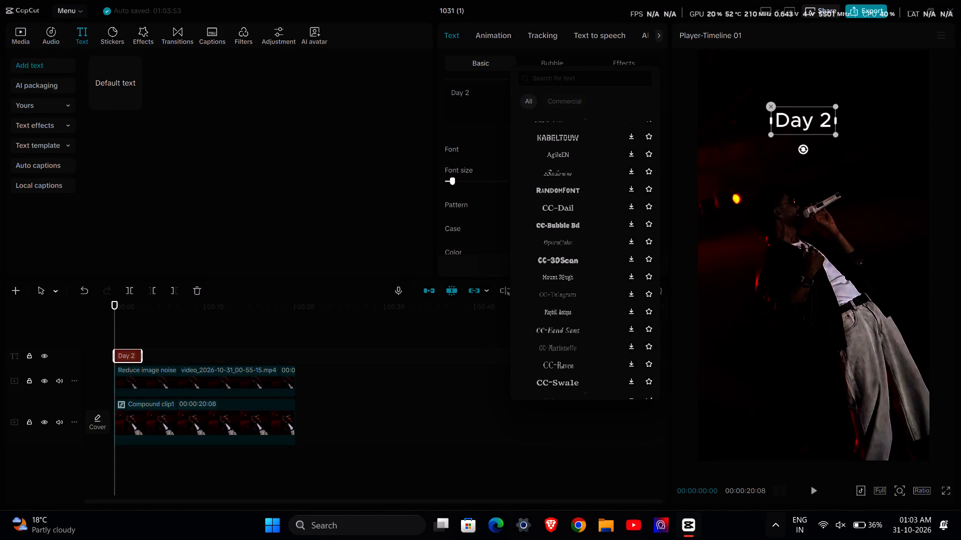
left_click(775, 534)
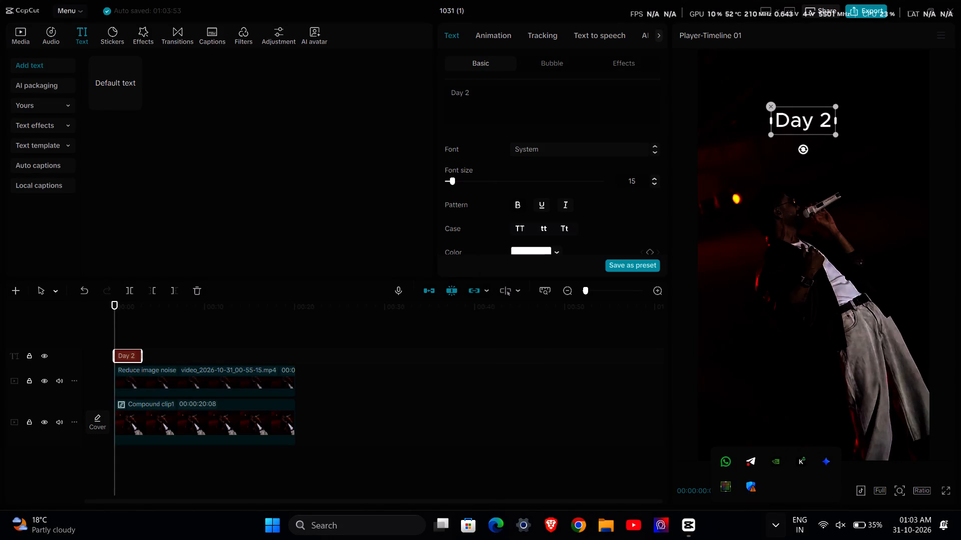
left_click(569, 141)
Browse the full font list for the "Day 2" title, previewing available typefaces on the text to find a suitable style.
left_click(564, 147)
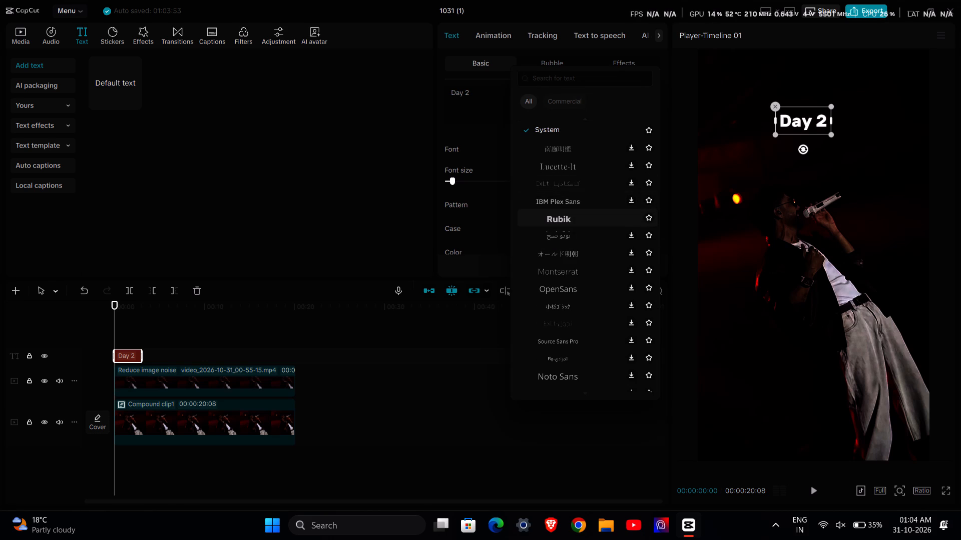
scroll(562, 214, "down", 8)
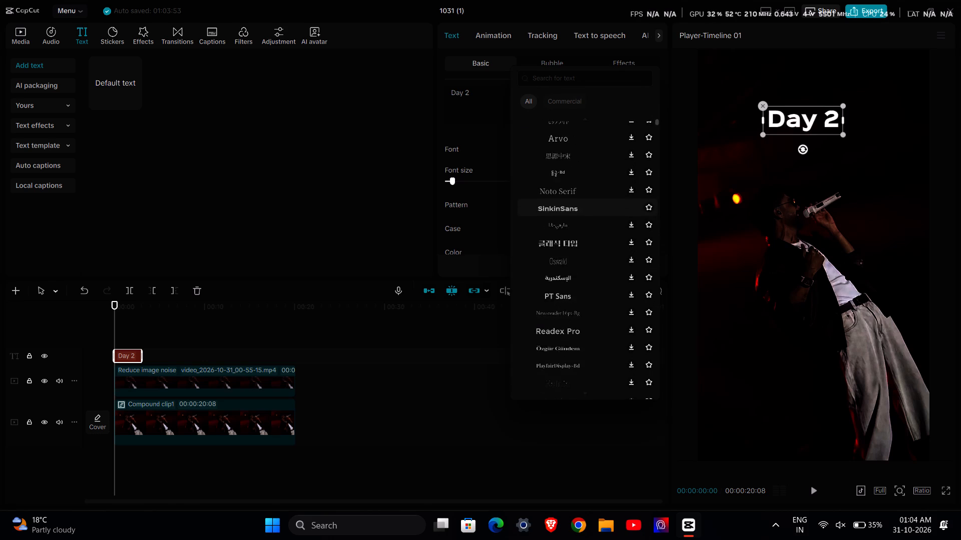
scroll(562, 214, "down", 8)
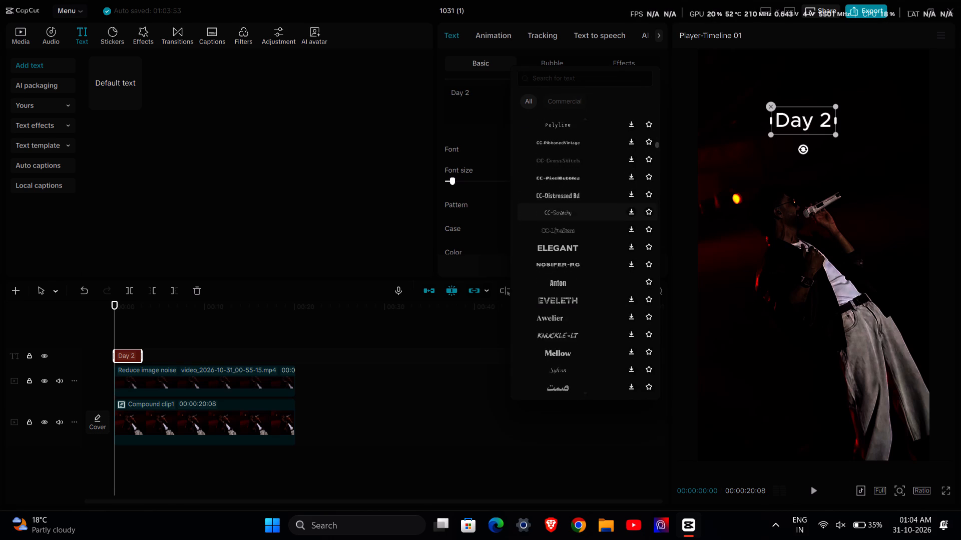
scroll(562, 214, "down", 2)
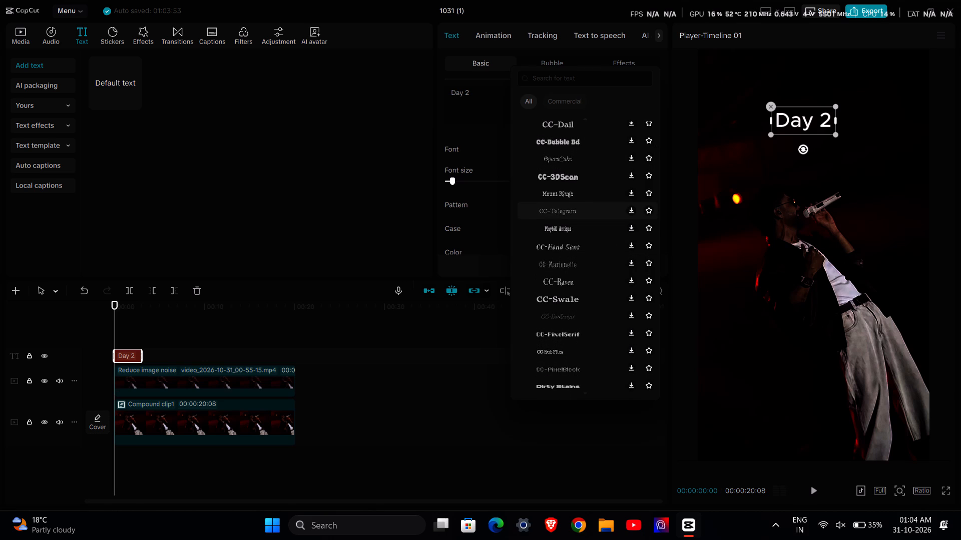
scroll(562, 214, "up", 1)
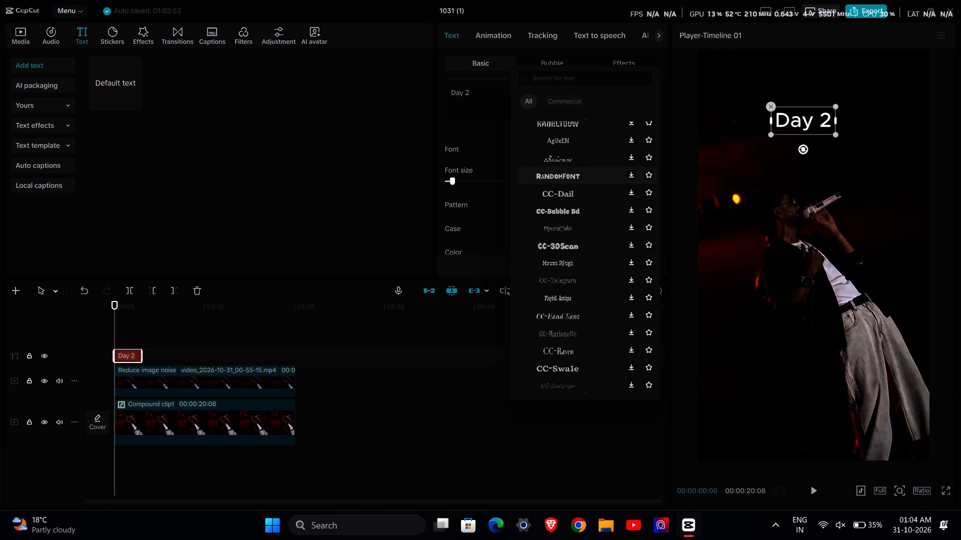
scroll(563, 166, "down", 1)
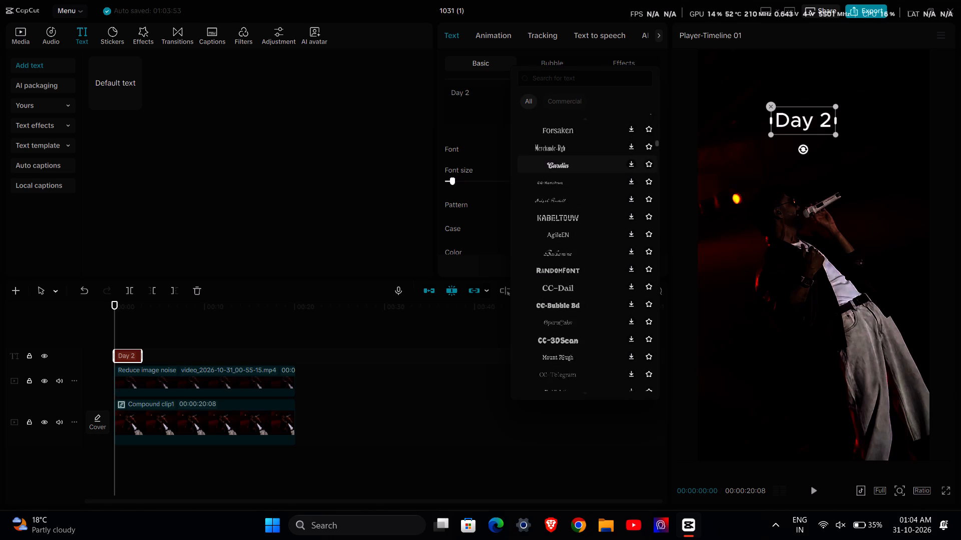
scroll(563, 166, "down", 3)
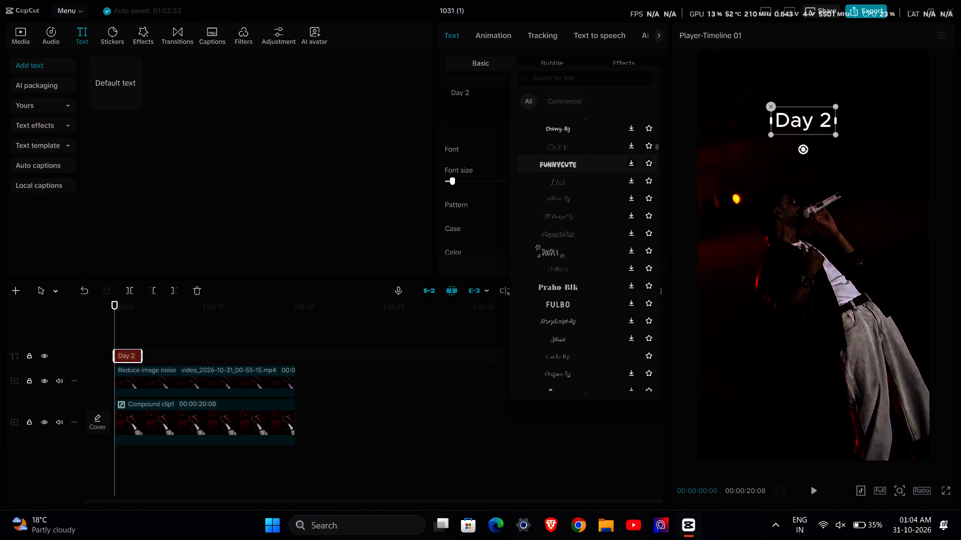
scroll(563, 166, "down", 1)
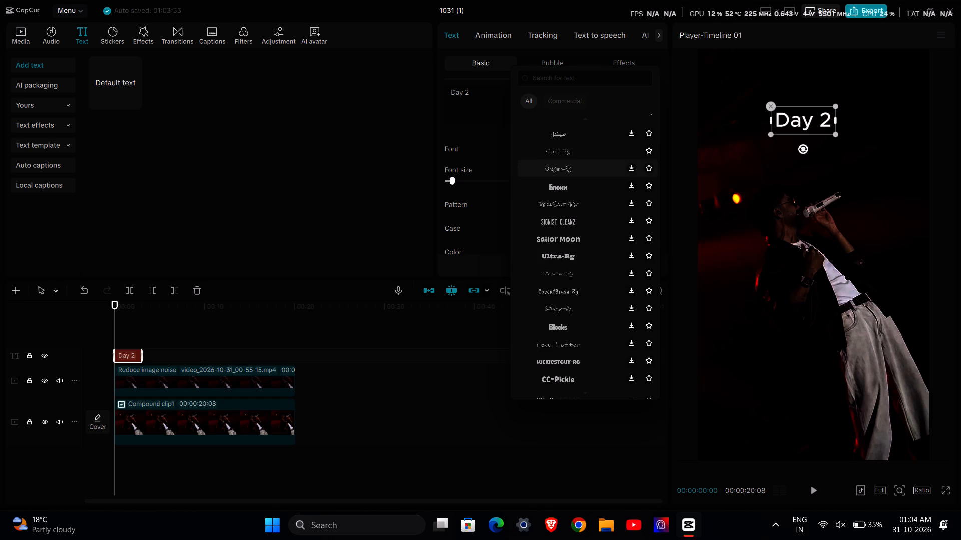
scroll(563, 166, "down", 3)
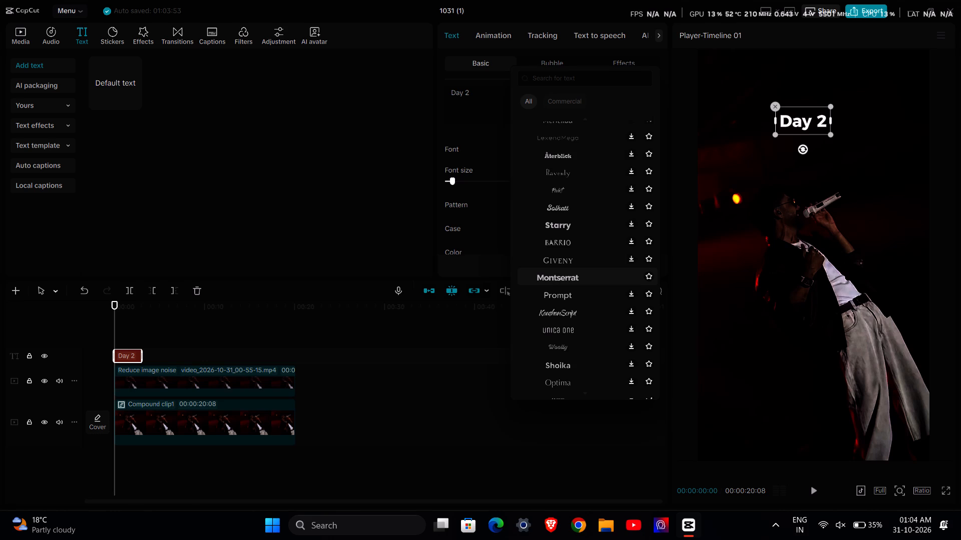
scroll(564, 277, "down", 1)
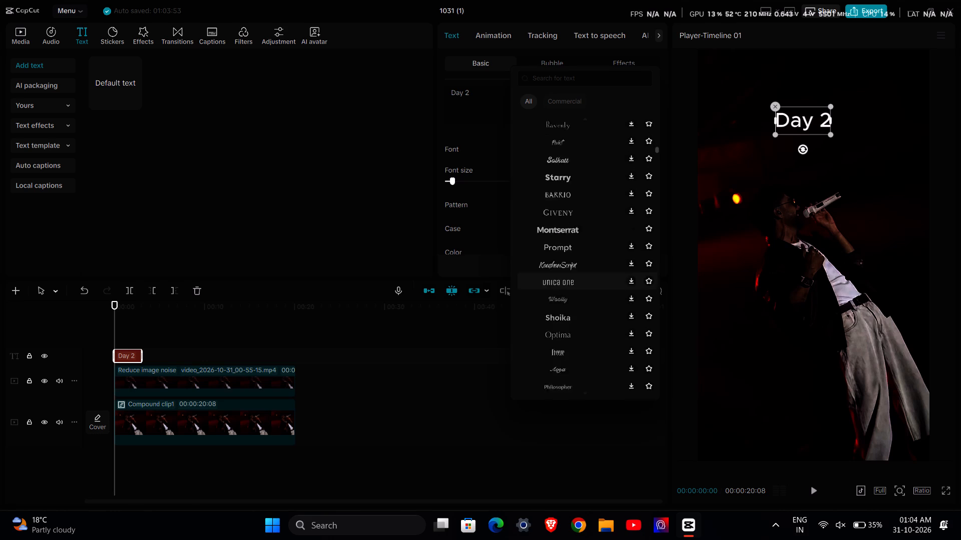
scroll(564, 277, "down", 1)
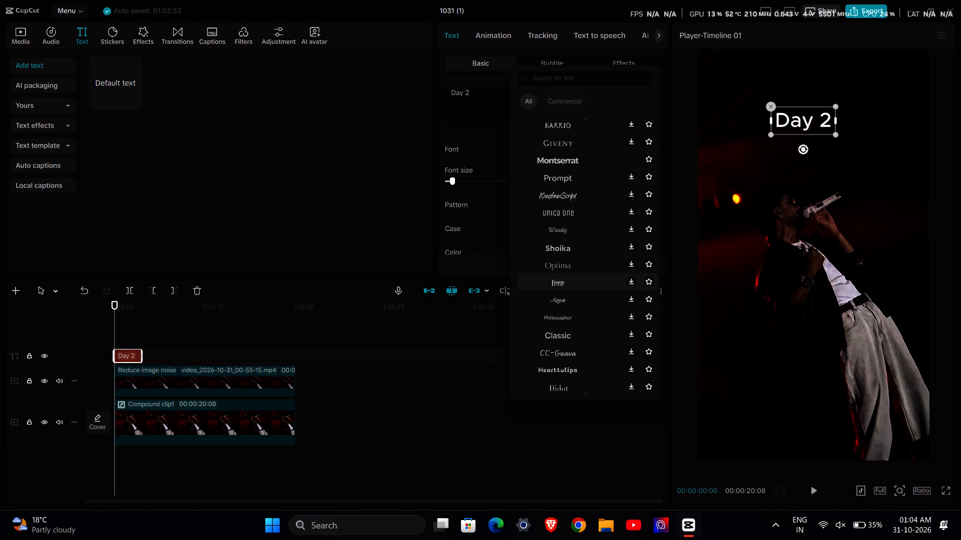
scroll(565, 283, "down", 2)
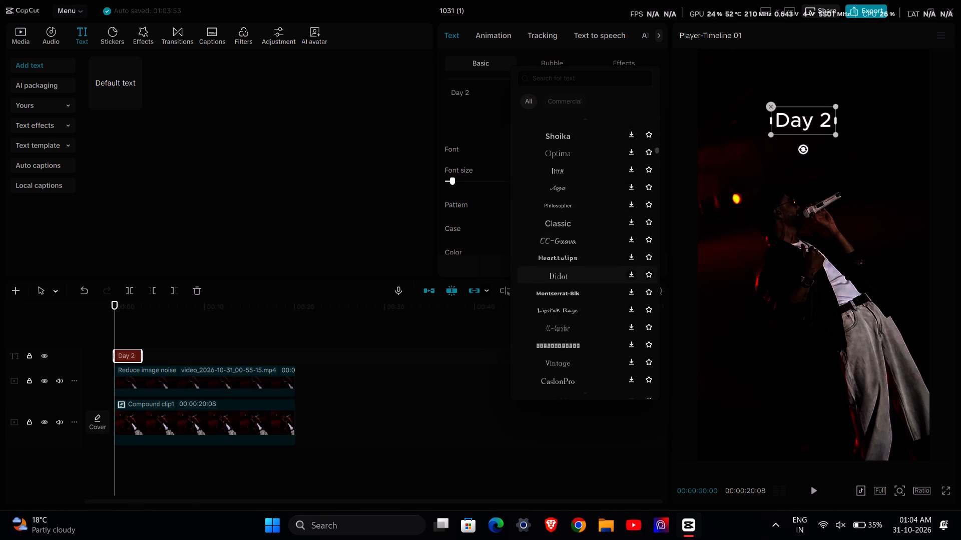
scroll(565, 283, "down", 3)
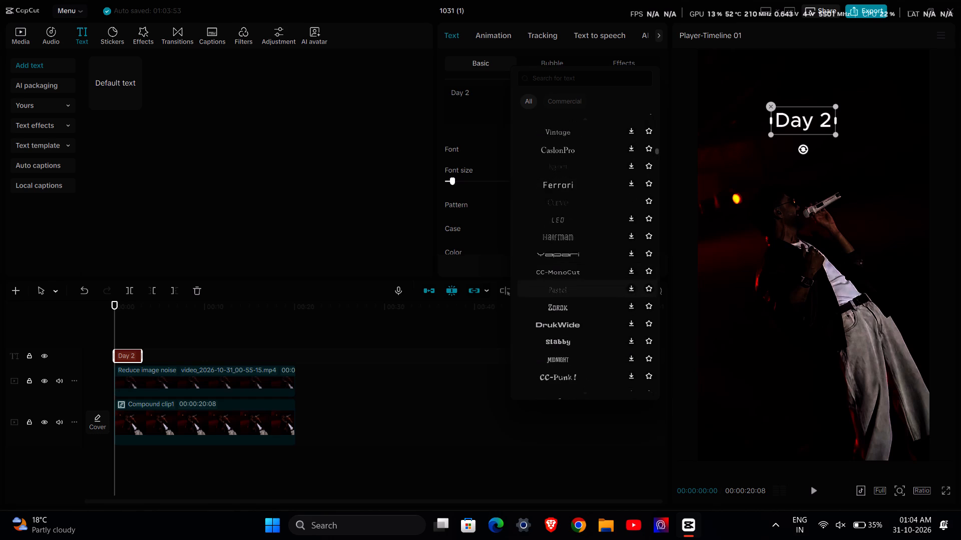
scroll(565, 283, "down", 2)
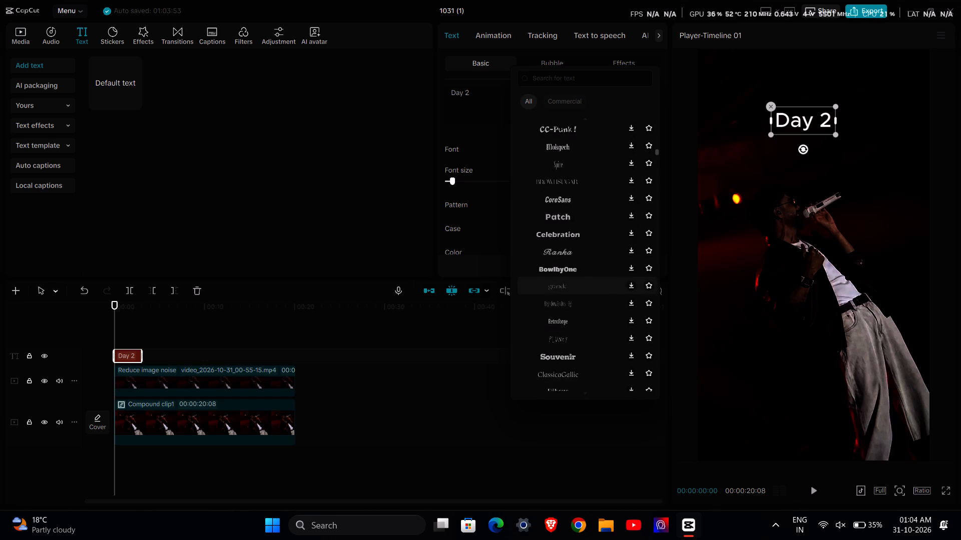
scroll(558, 343, "down", 1)
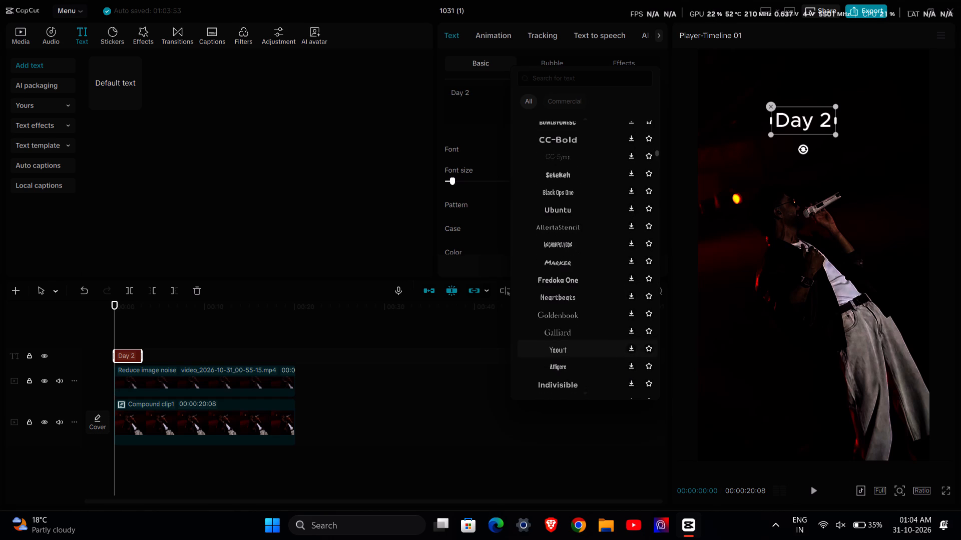
scroll(558, 343, "down", 2)
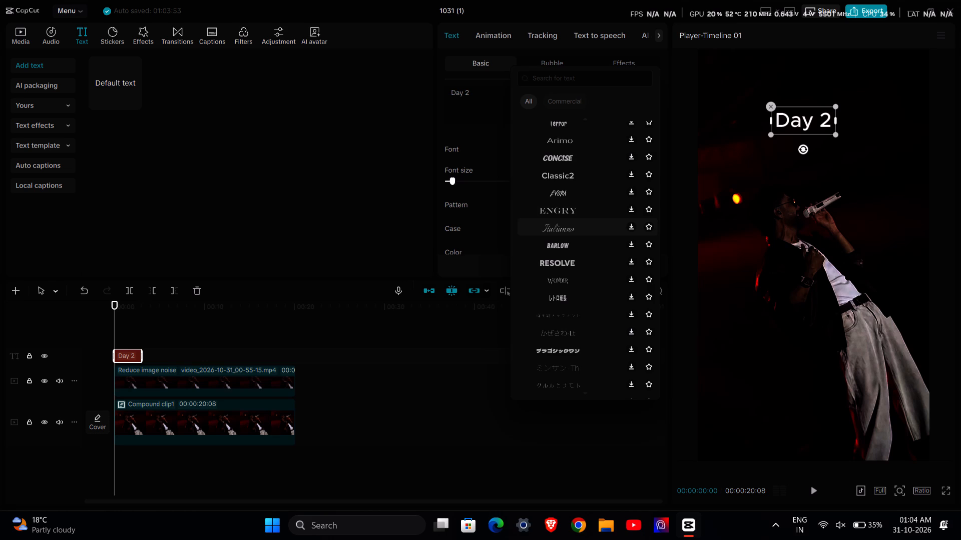
scroll(562, 227, "down", 2)
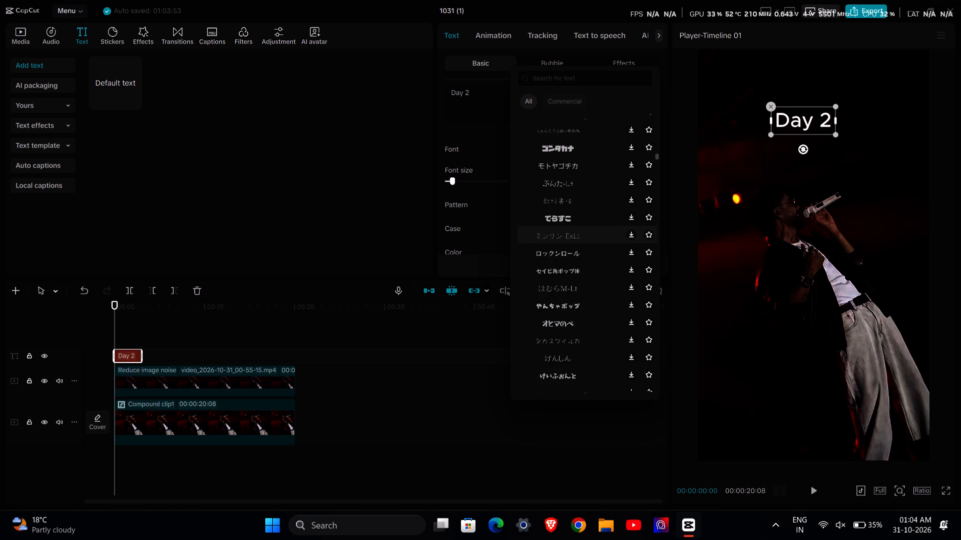
scroll(562, 227, "down", 5)
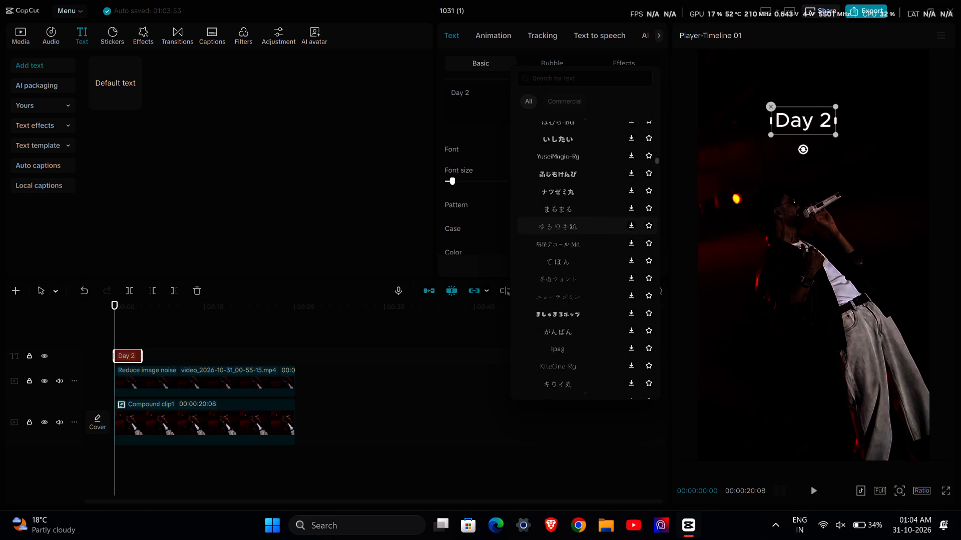
scroll(562, 227, "down", 7)
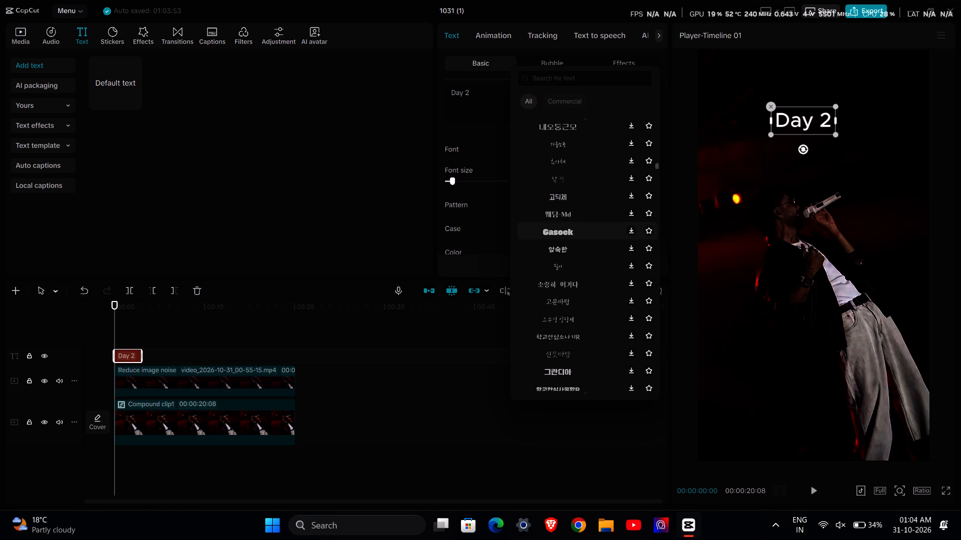
scroll(562, 227, "down", 8)
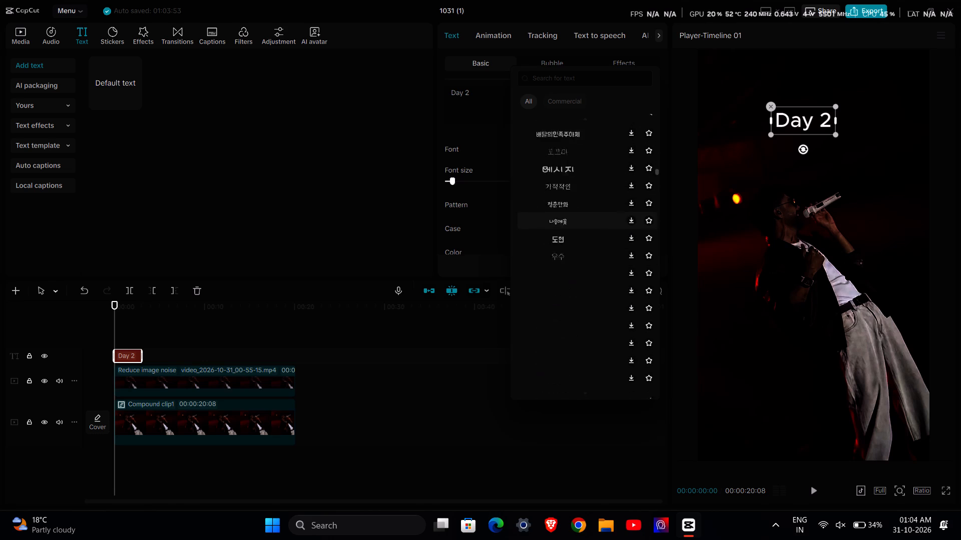
scroll(562, 227, "down", 10)
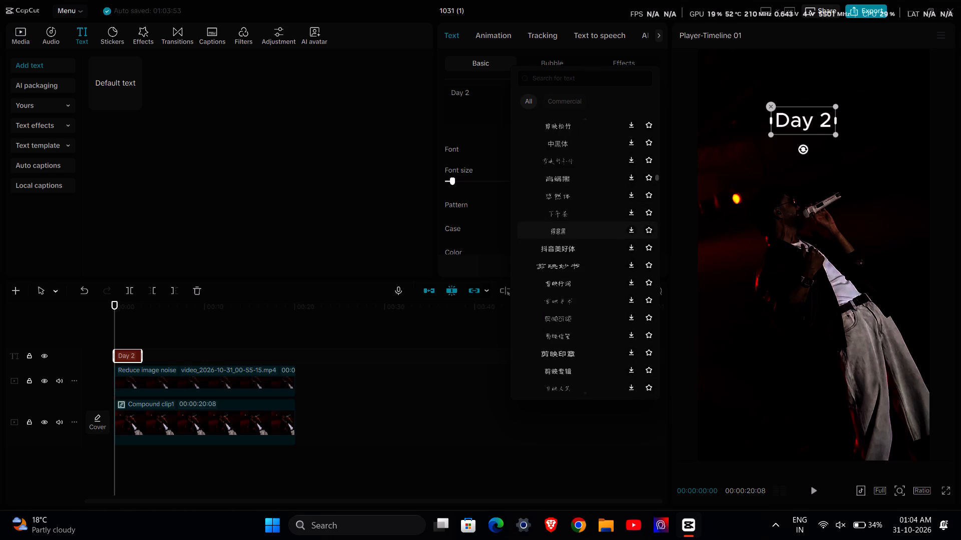
scroll(562, 227, "down", 9)
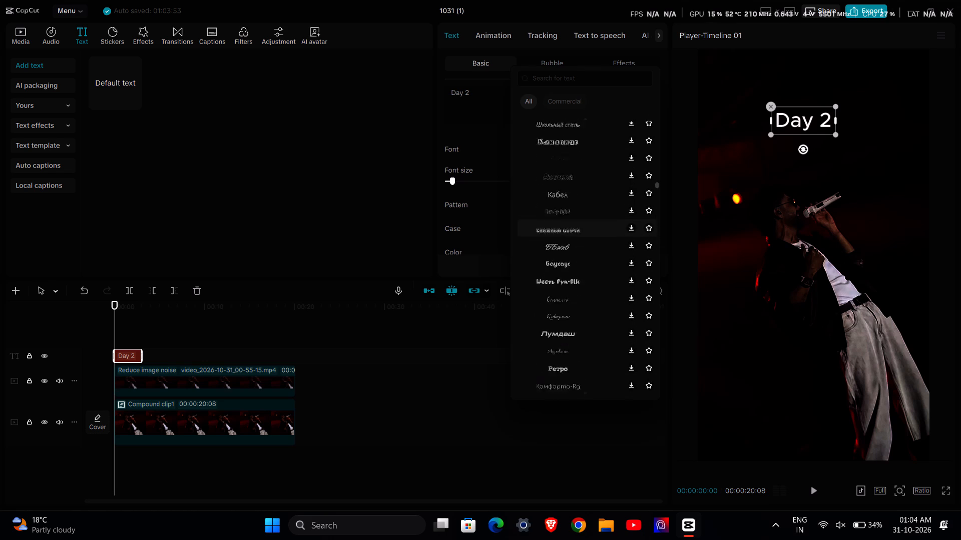
scroll(562, 227, "up", 1)
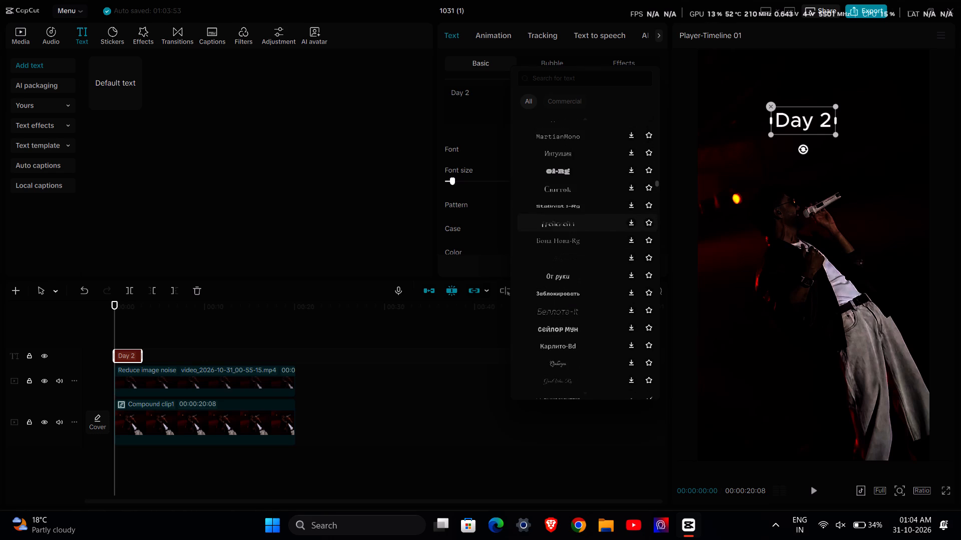
scroll(562, 227, "up", 1)
scroll(562, 227, "down", 4)
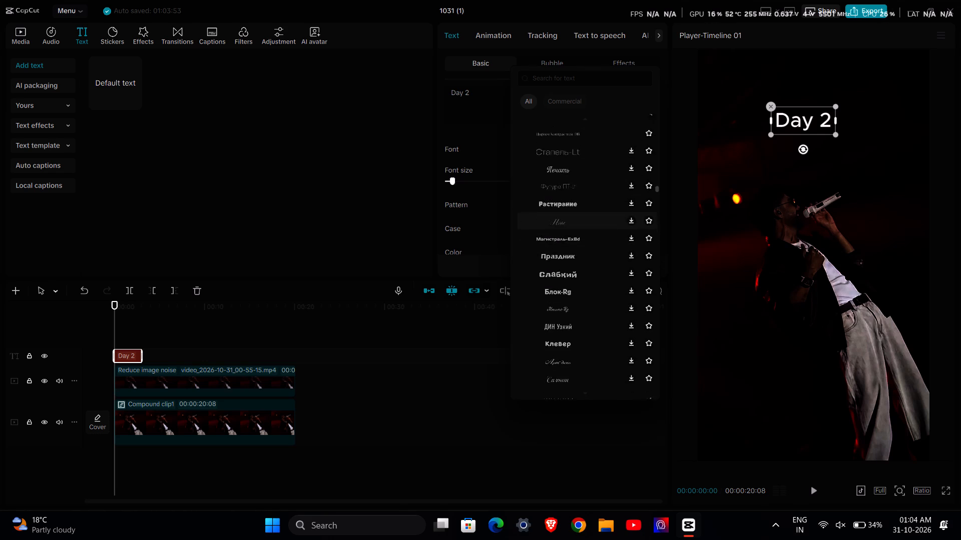
scroll(571, 166, "down", 1)
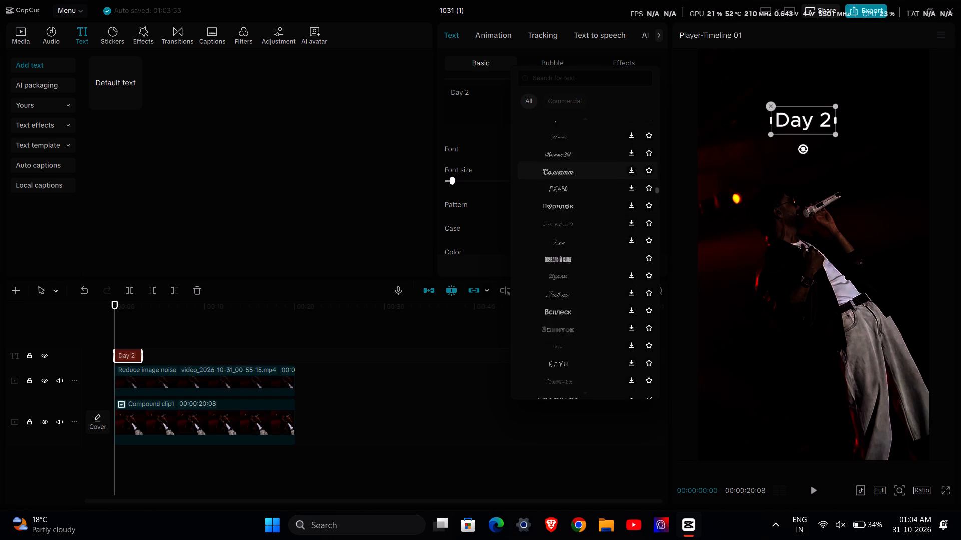
scroll(571, 166, "down", 1)
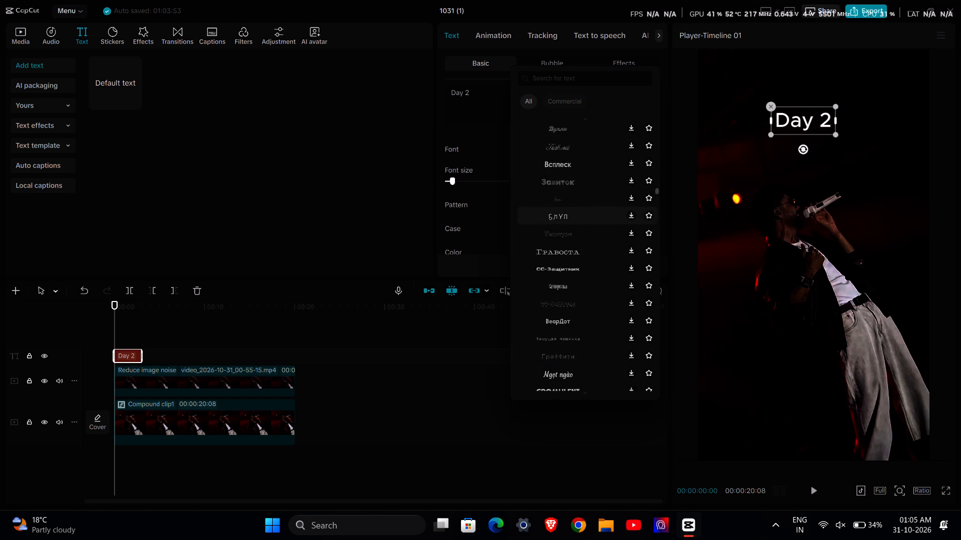
scroll(556, 215, "down", 3)
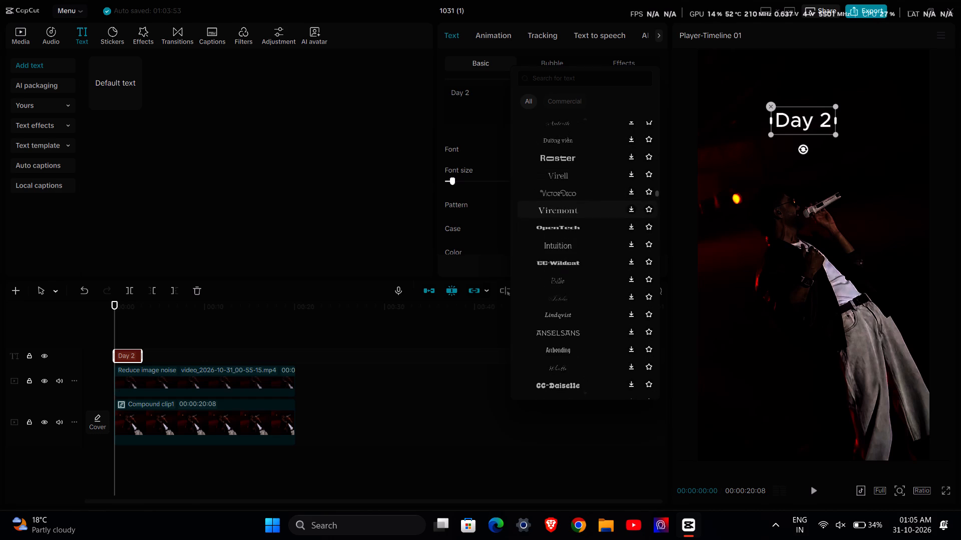
scroll(556, 215, "down", 3)
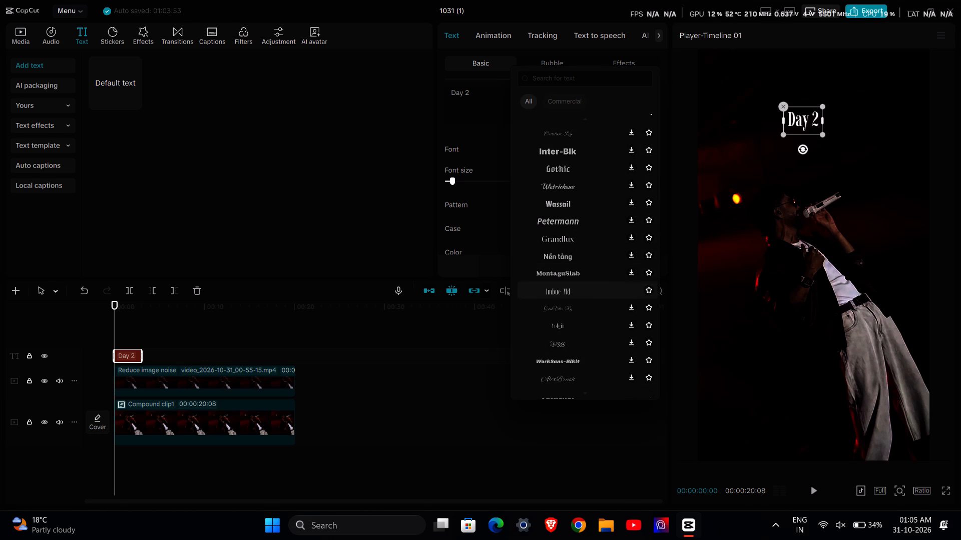
scroll(540, 297, "up", 1)
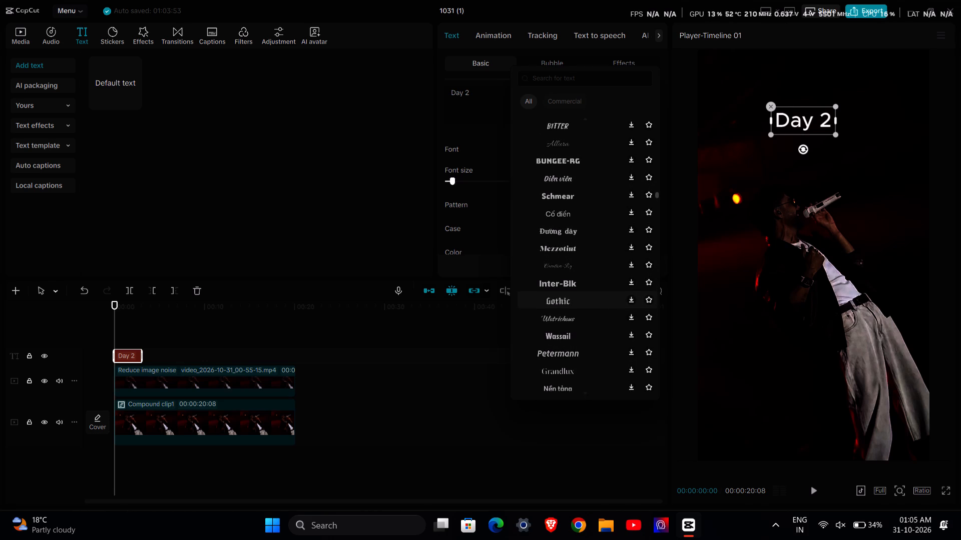
scroll(540, 297, "down", 1)
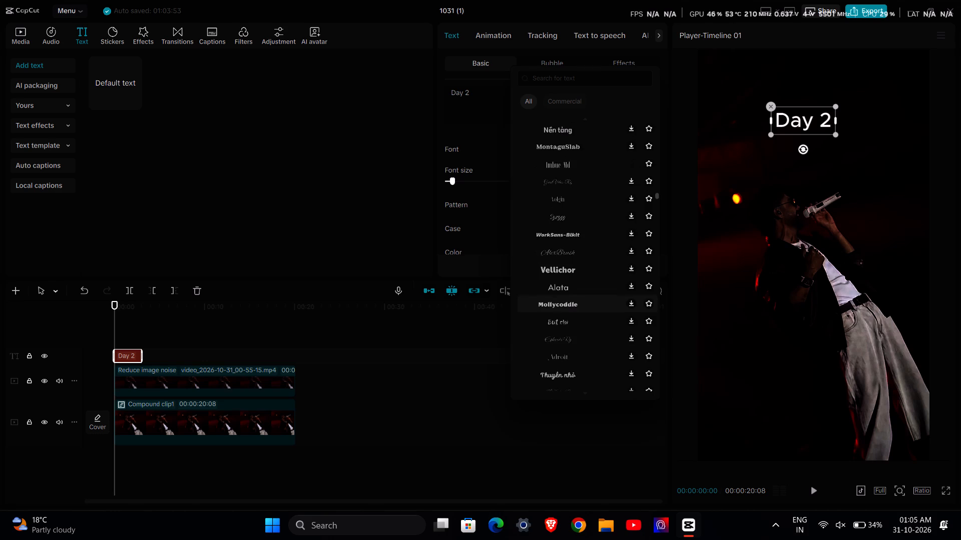
scroll(540, 297, "down", 1)
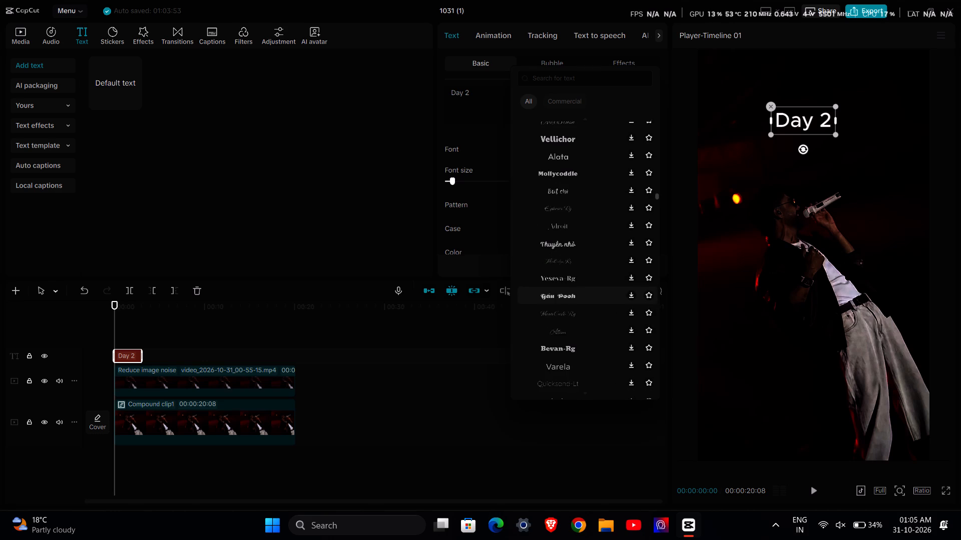
scroll(540, 297, "down", 2)
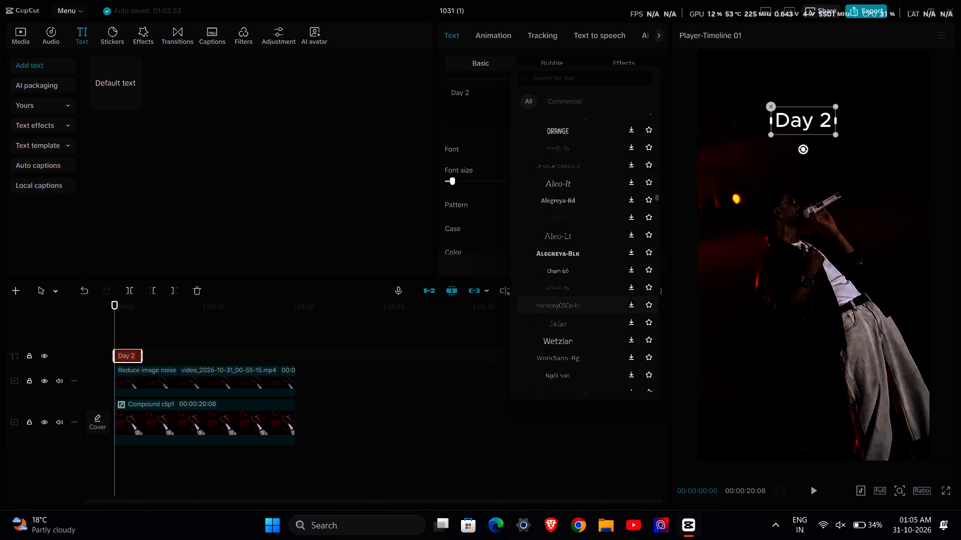
scroll(540, 297, "down", 3)
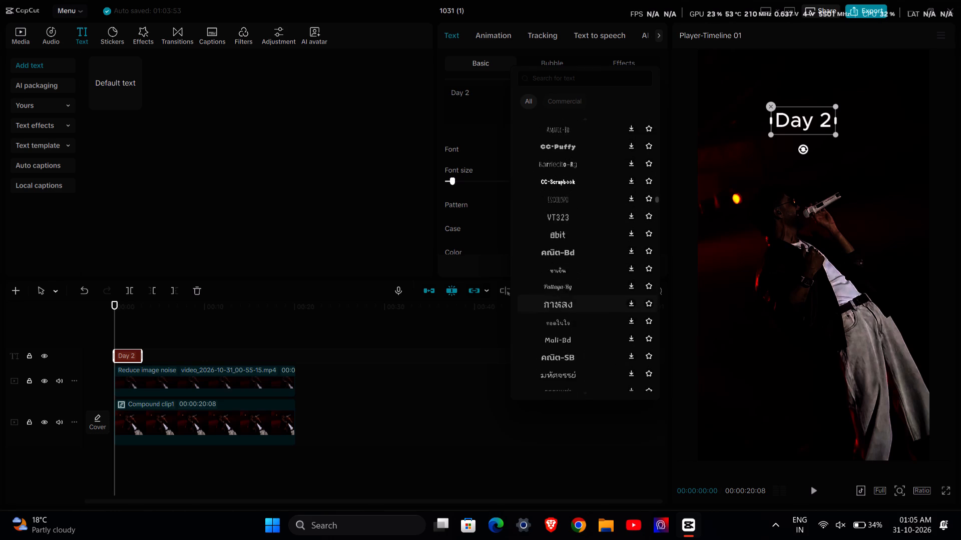
scroll(540, 297, "down", 6)
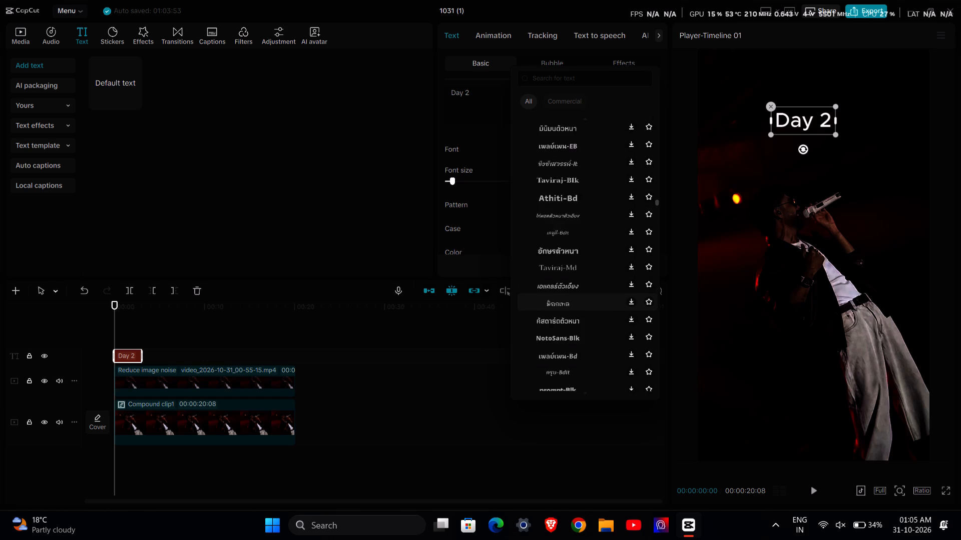
Browse further through the full font list for the "Day 2" title, previewing typefaces such as Montserrat on the text.
scroll(540, 297, "down", 6)
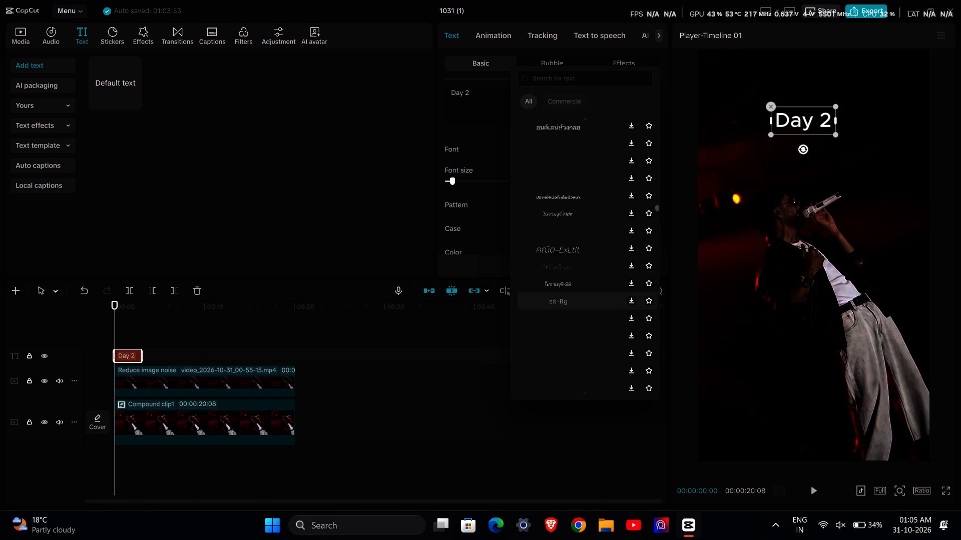
scroll(540, 297, "down", 5)
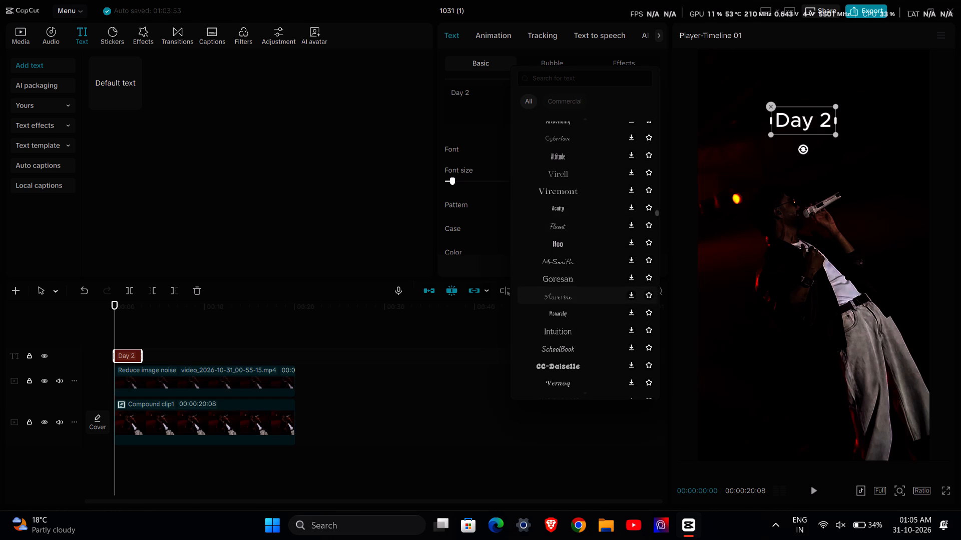
scroll(540, 297, "down", 4)
scroll(540, 297, "up", 1)
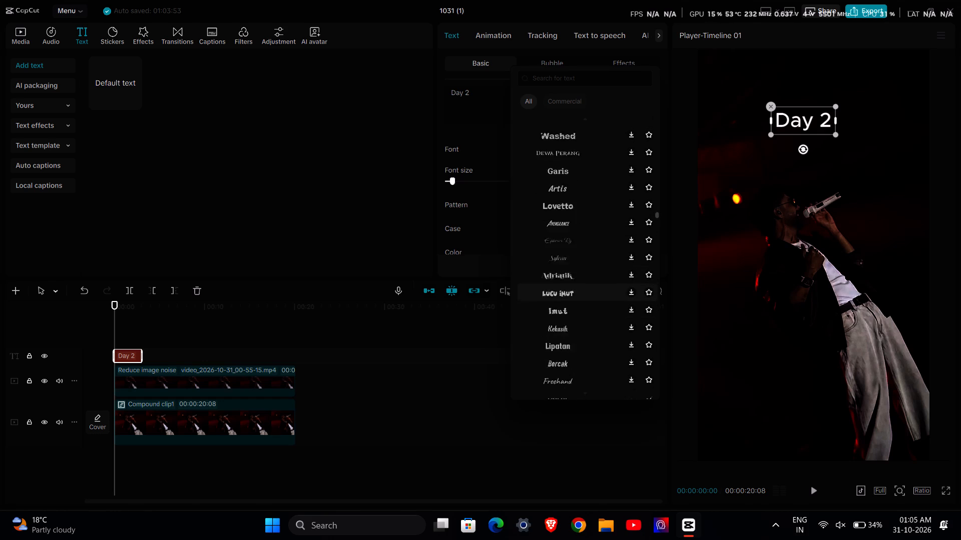
scroll(540, 297, "up", 1)
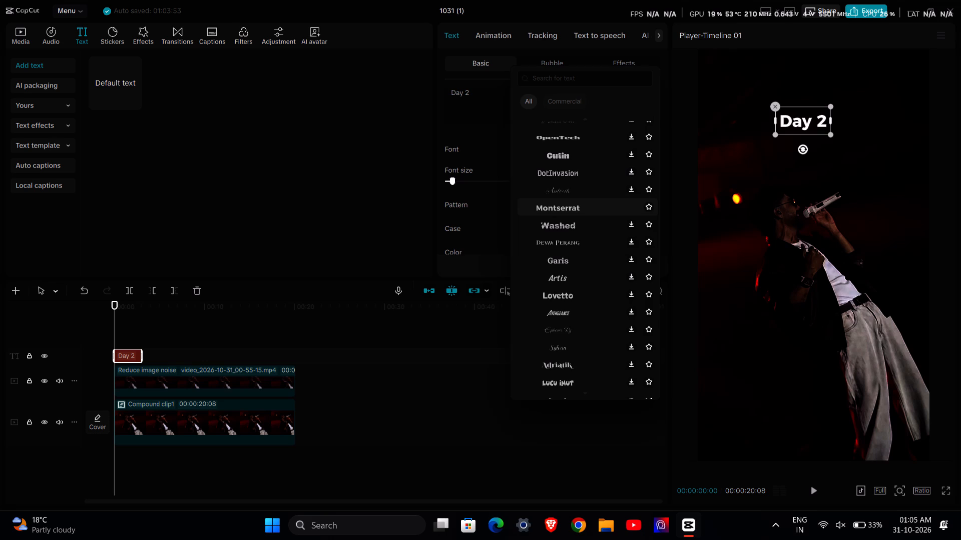
scroll(548, 256, "down", 3)
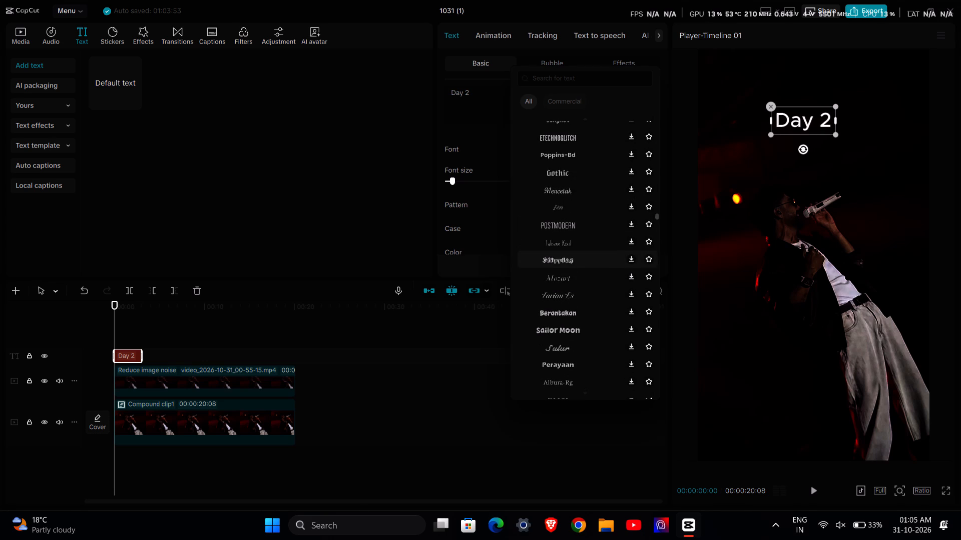
scroll(548, 256, "down", 1)
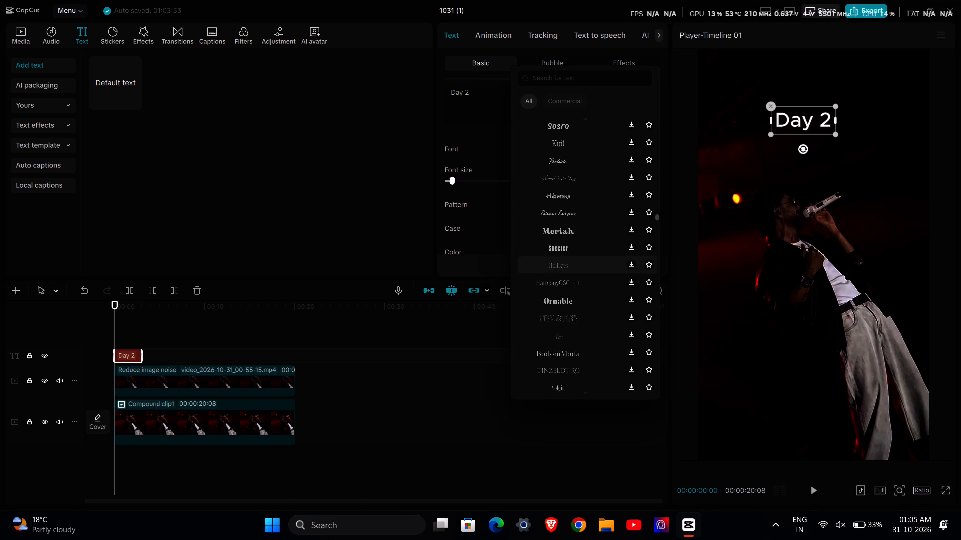
scroll(548, 256, "down", 2)
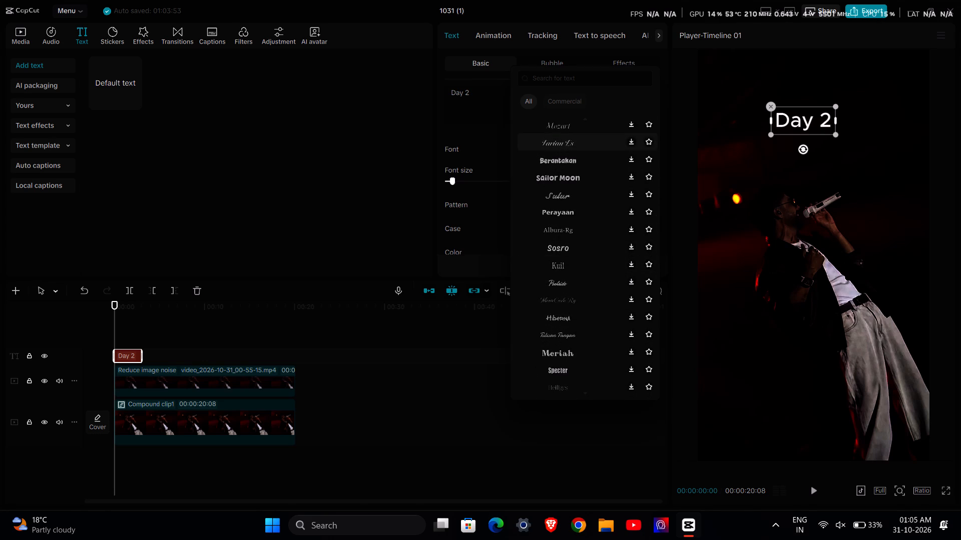
scroll(566, 272, "down", 2)
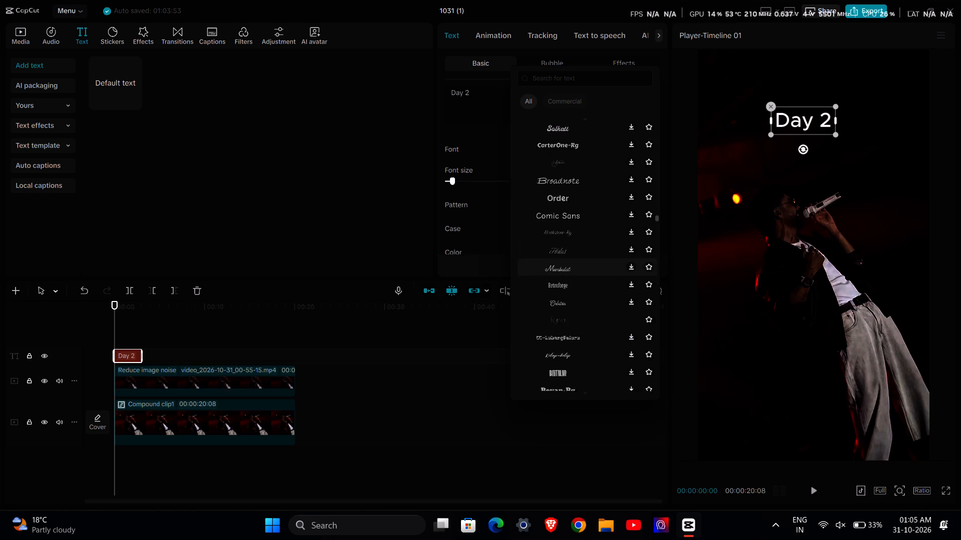
scroll(566, 272, "down", 1)
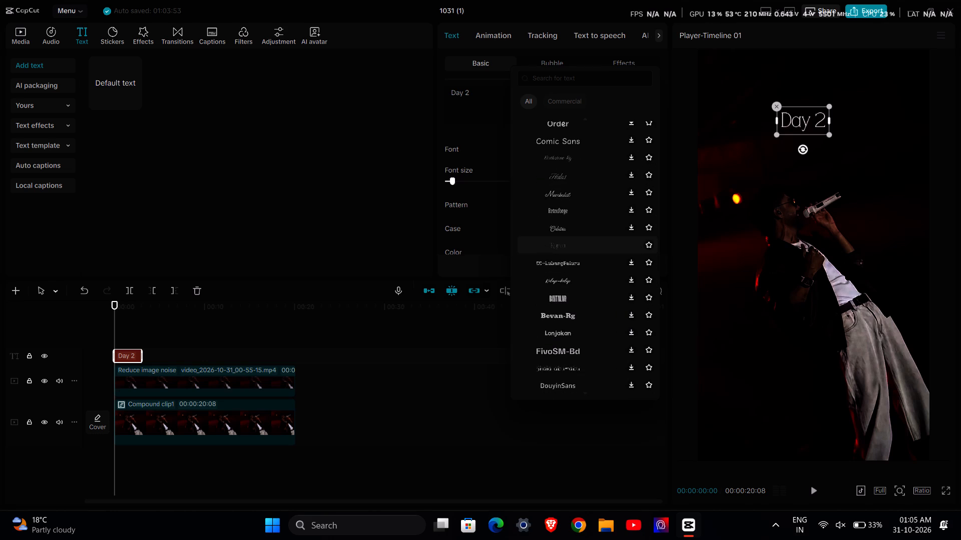
Browse the rest of the font list down to the installed system fonts, previewing typefaces on the "Day 2" title.
scroll(571, 252, "down", 1)
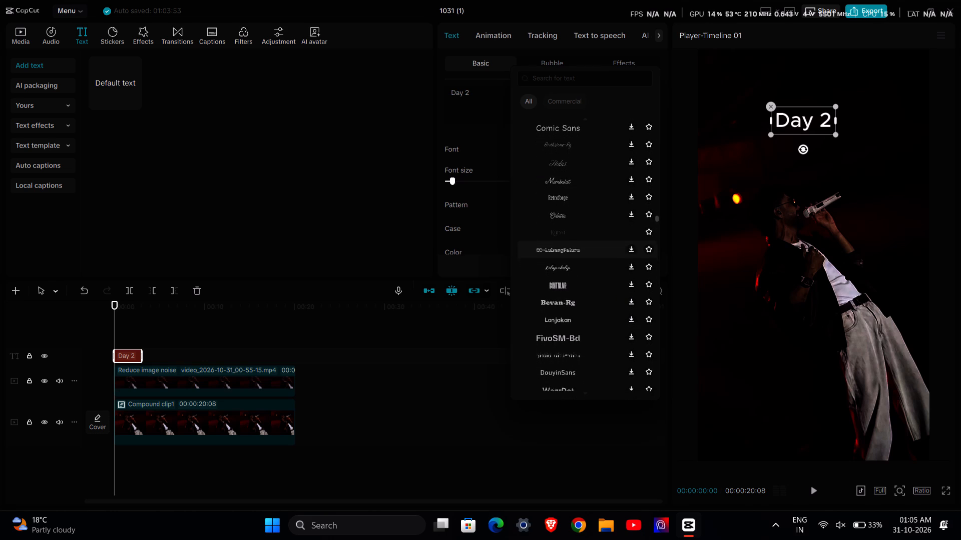
scroll(571, 252, "down", 3)
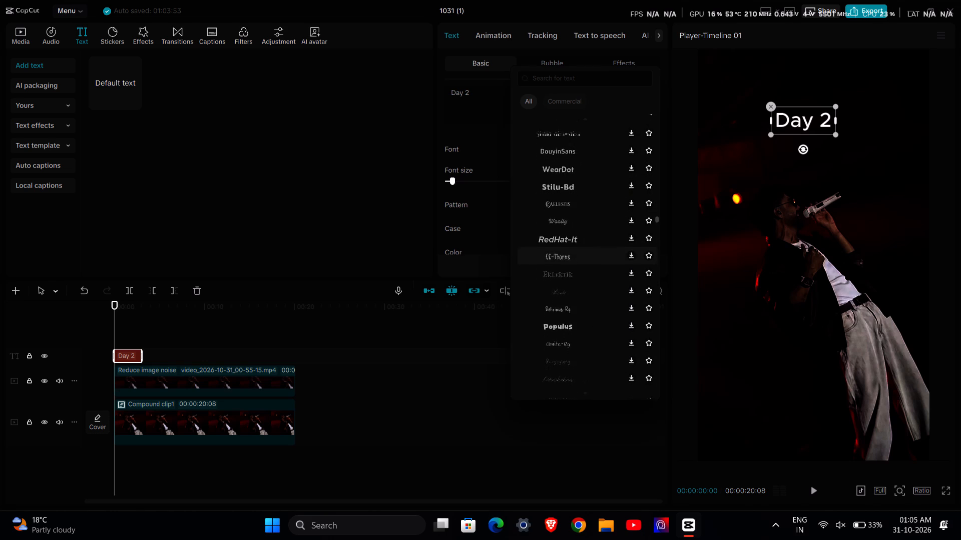
scroll(571, 252, "down", 5)
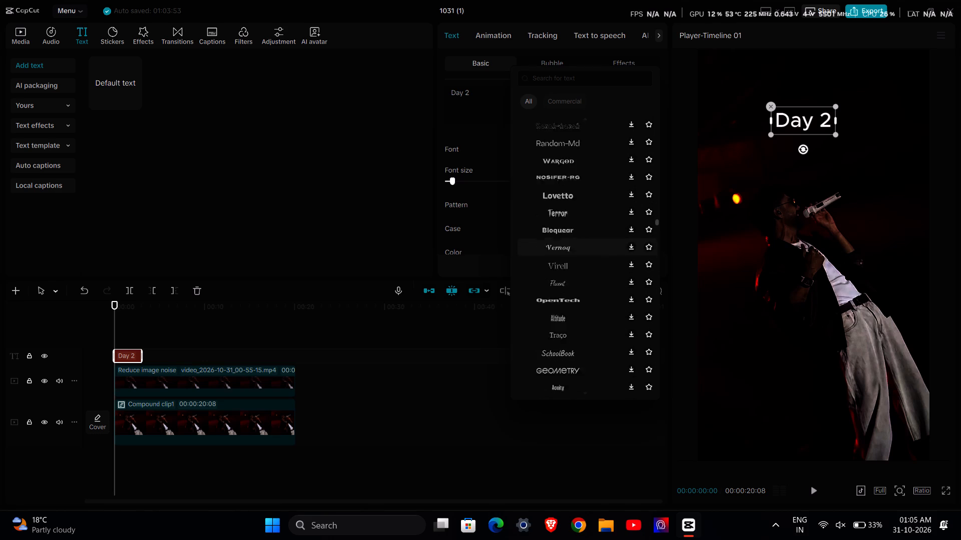
scroll(571, 252, "down", 6)
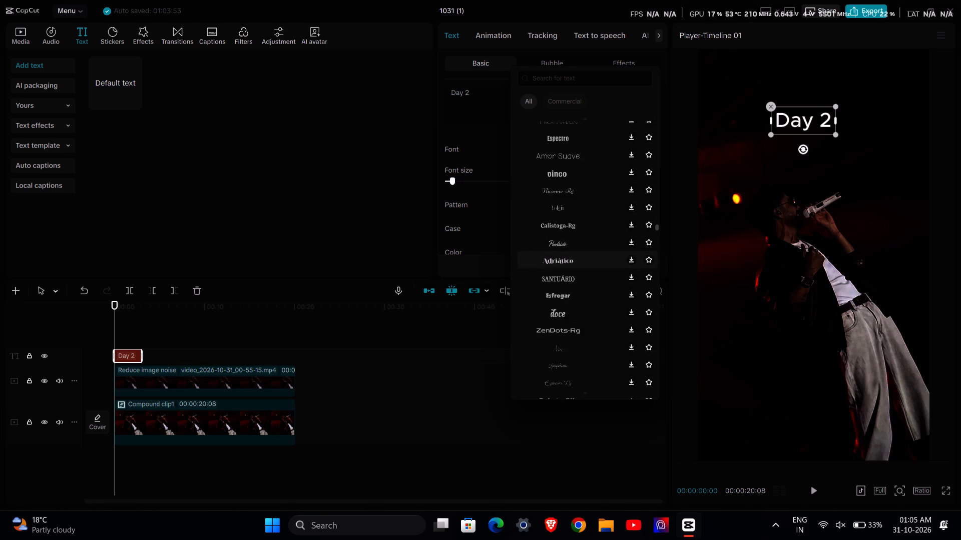
scroll(571, 252, "down", 8)
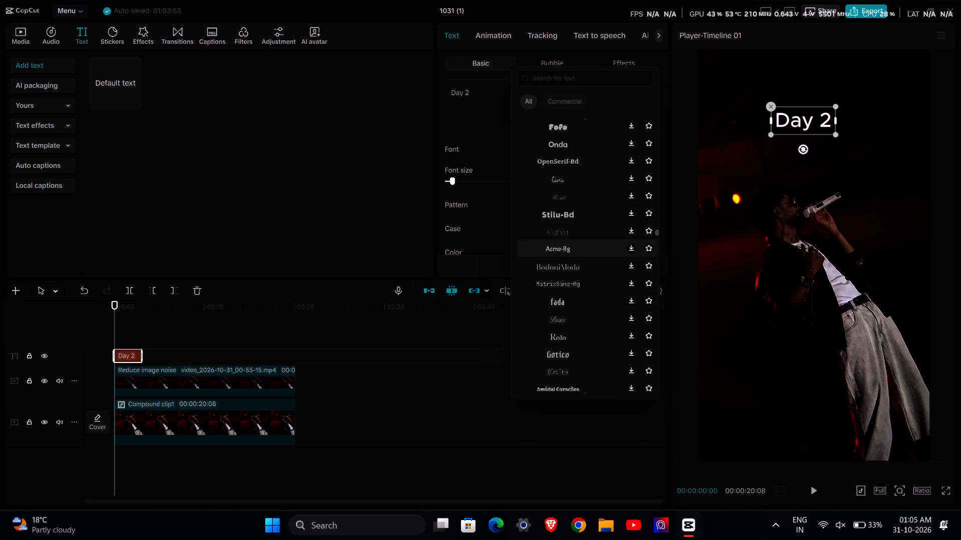
scroll(571, 252, "down", 10)
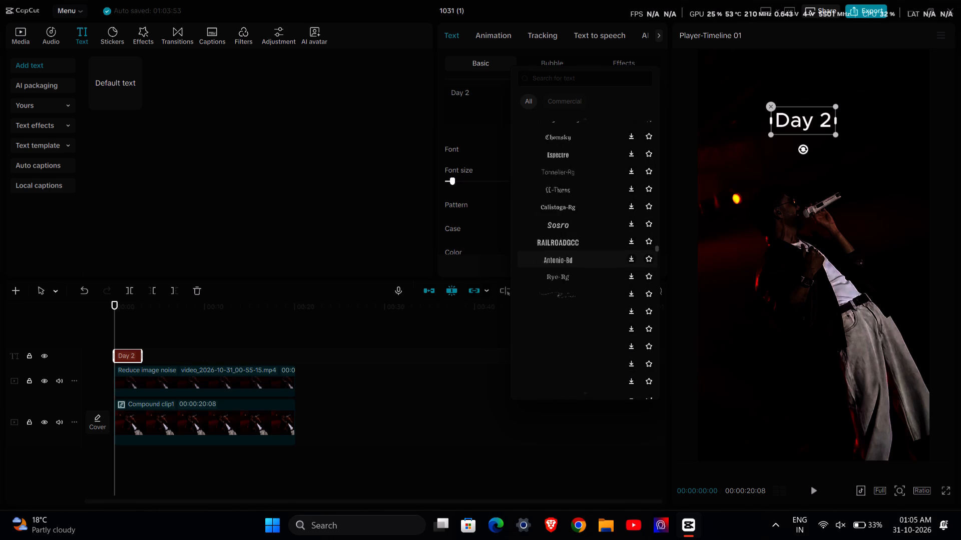
scroll(571, 252, "down", 11)
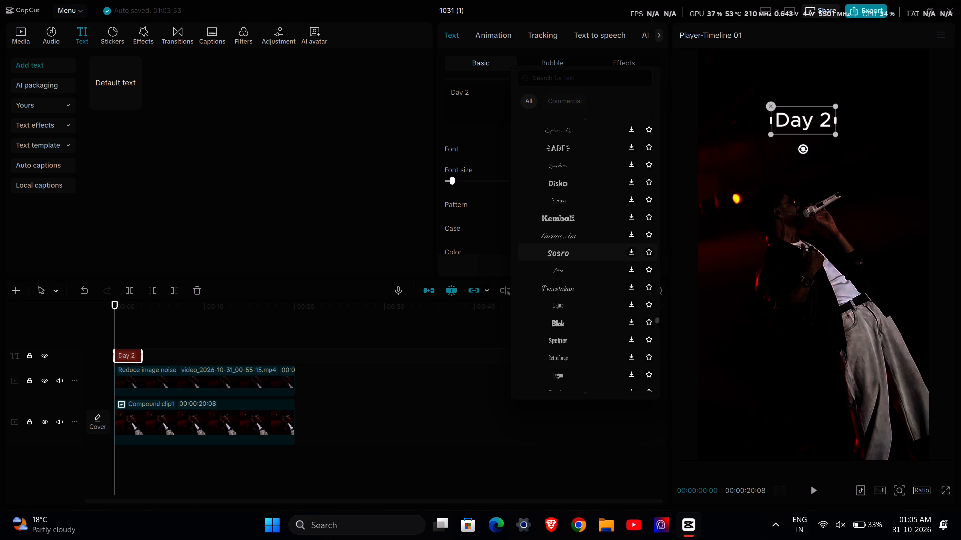
scroll(571, 252, "down", 11)
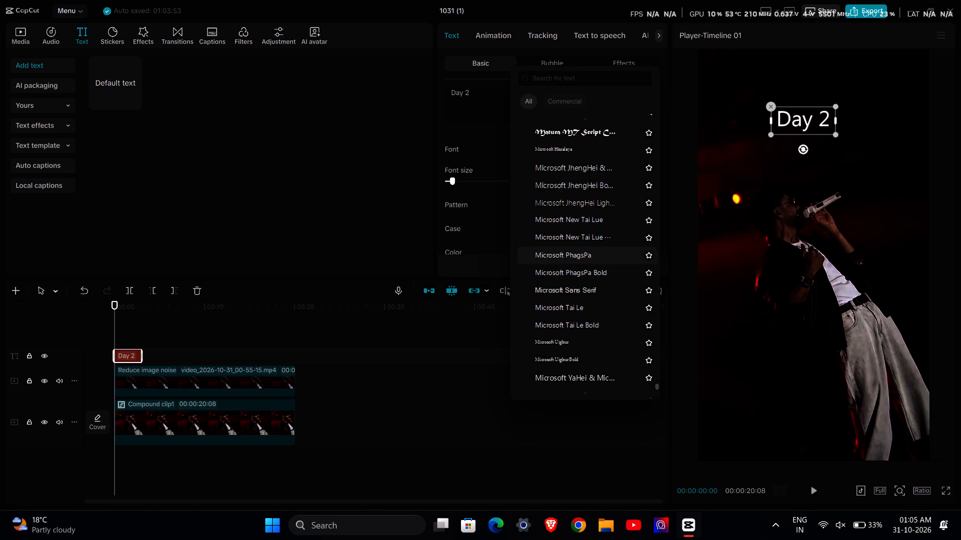
scroll(549, 283, "down", 9)
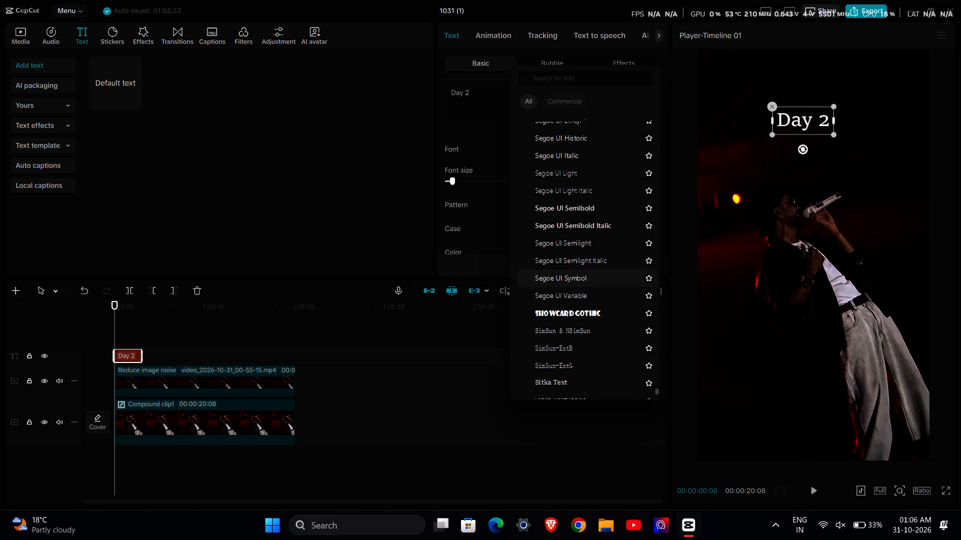
Search the computer for "pro" and launch Proton VPN.
left_click(327, 532)
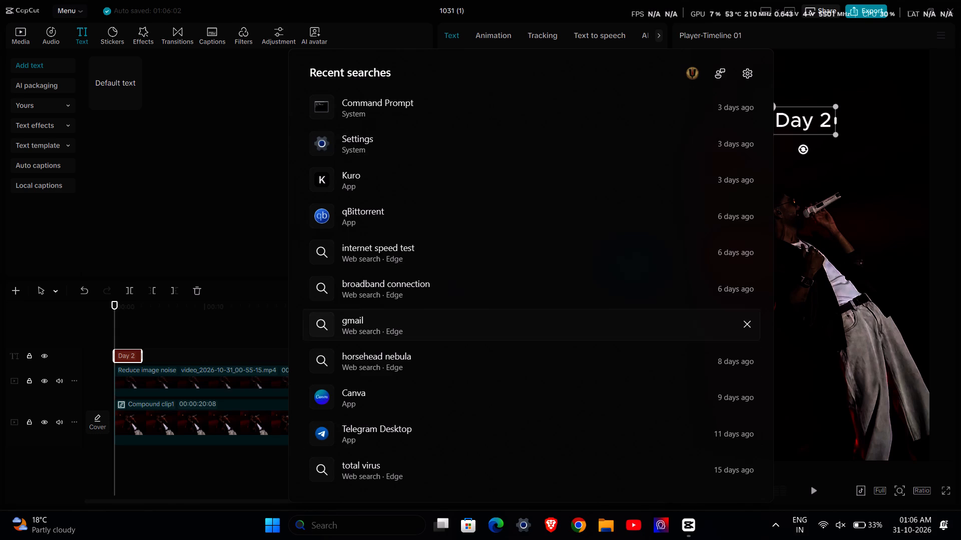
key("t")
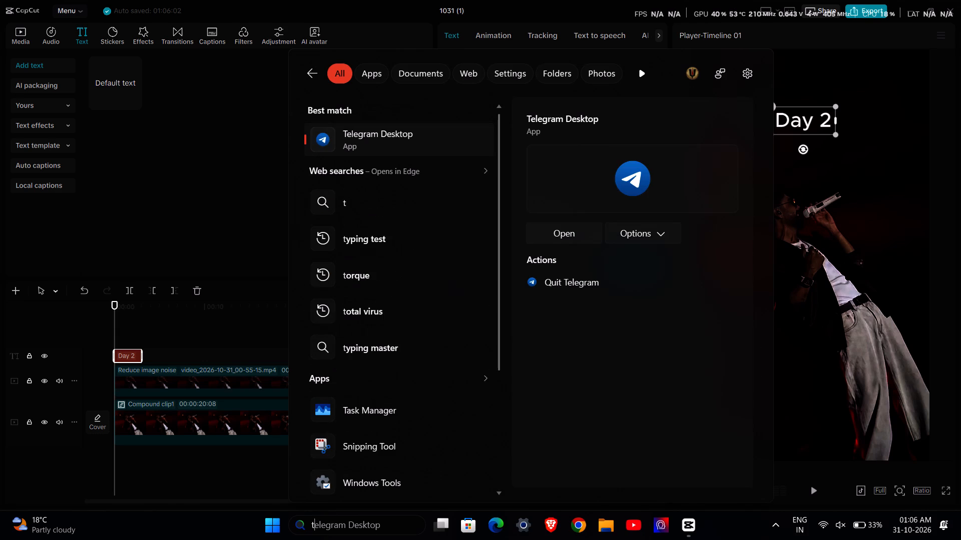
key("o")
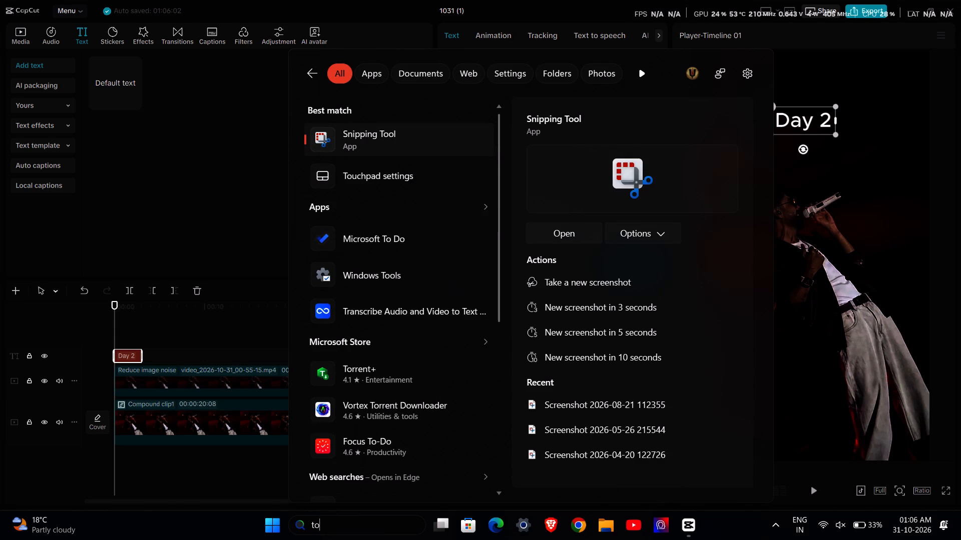
key("BackSpace")
key("BackSpace")
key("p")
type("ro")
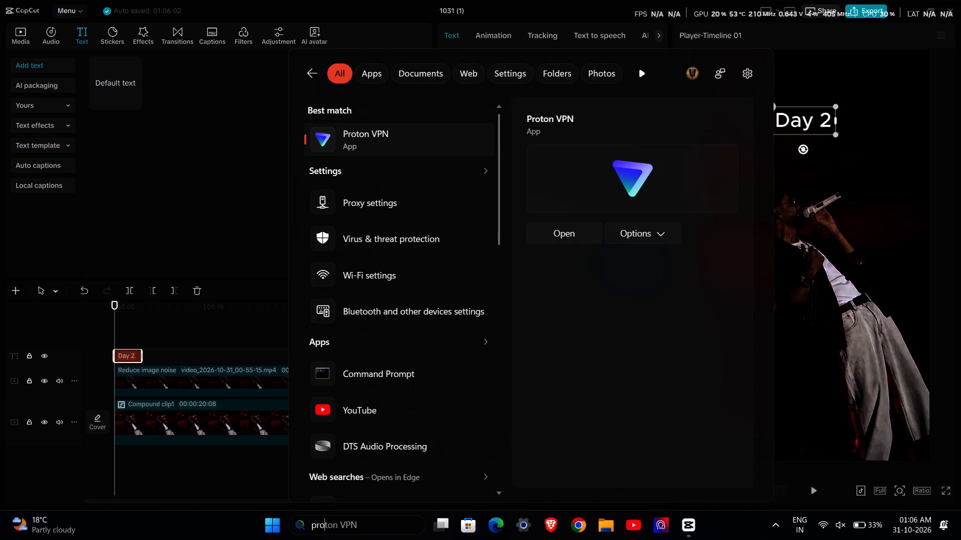
left_click(540, 219)
left_click(542, 234)
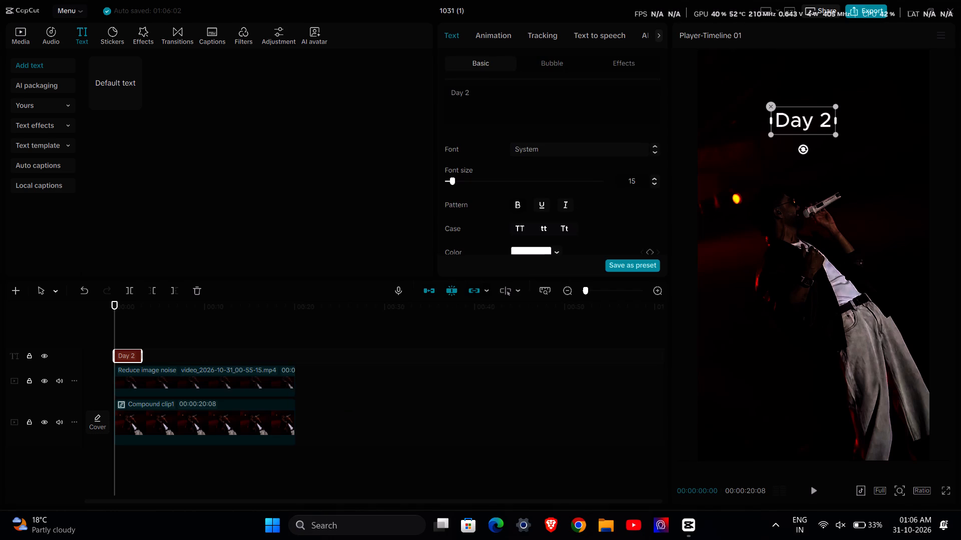
Extend the end of the "Day 2" title clip on the timeline to about 00:00:18:31.
left_click_drag(139, 356, 282, 357)
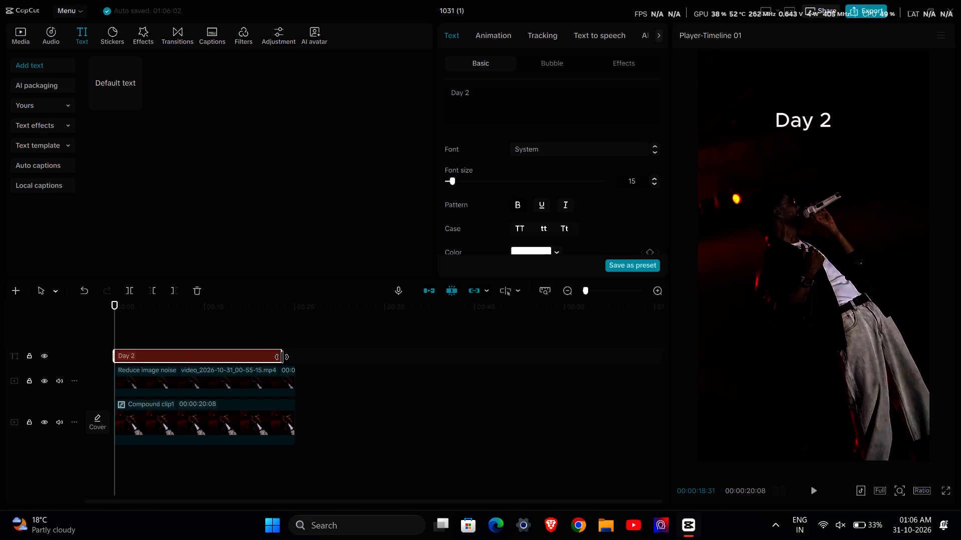
Extend the "Day 2" title clip on the timeline to the end of the concert video.
left_click_drag(282, 357, 294, 358)
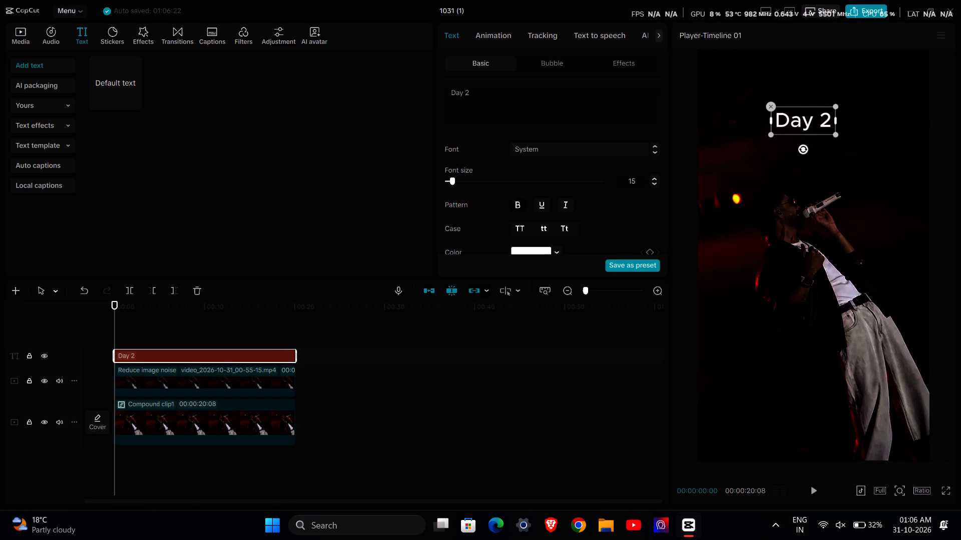
Switch to Proton VPN, dismiss the VPN Plus offer, connect to the fastest free server, and return to CapCut.
left_click(601, 149)
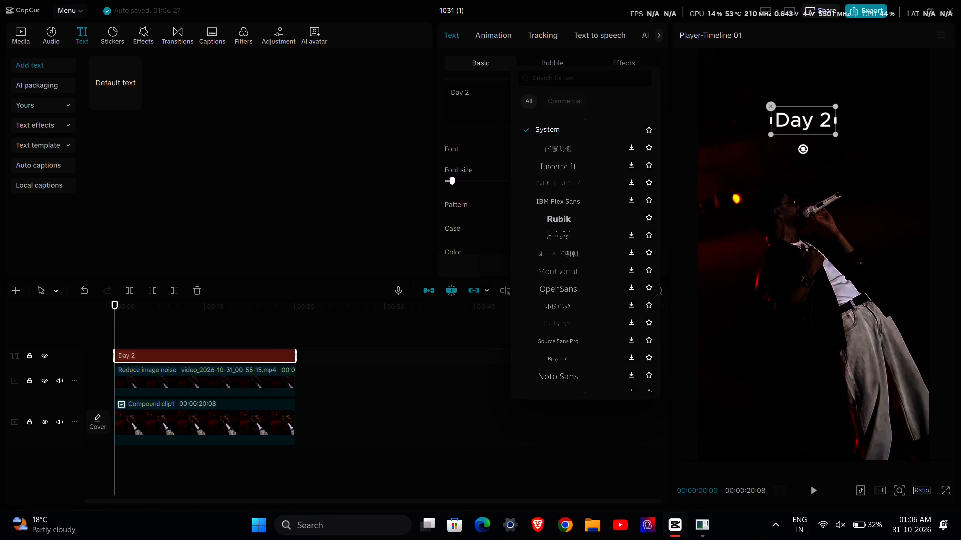
left_click(698, 528)
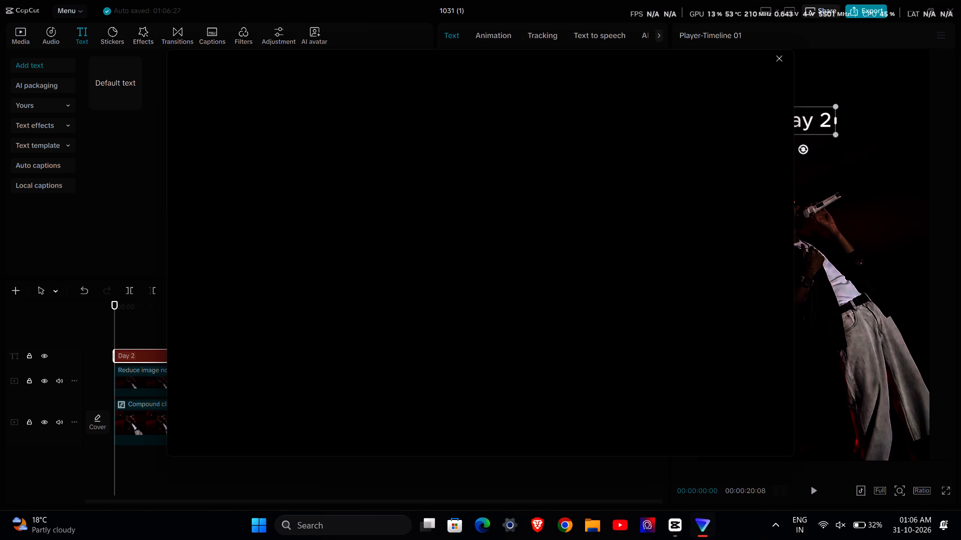
left_click(571, 279)
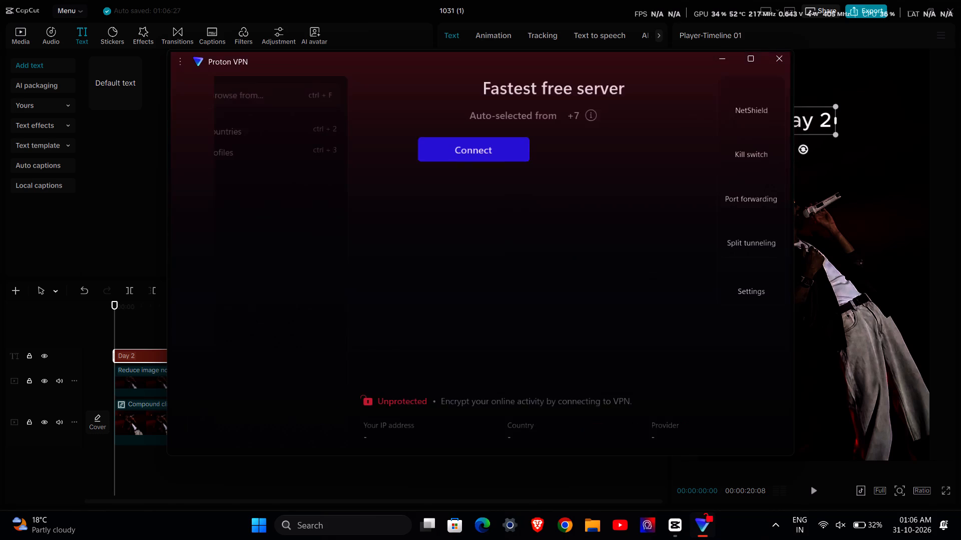
left_click(490, 142)
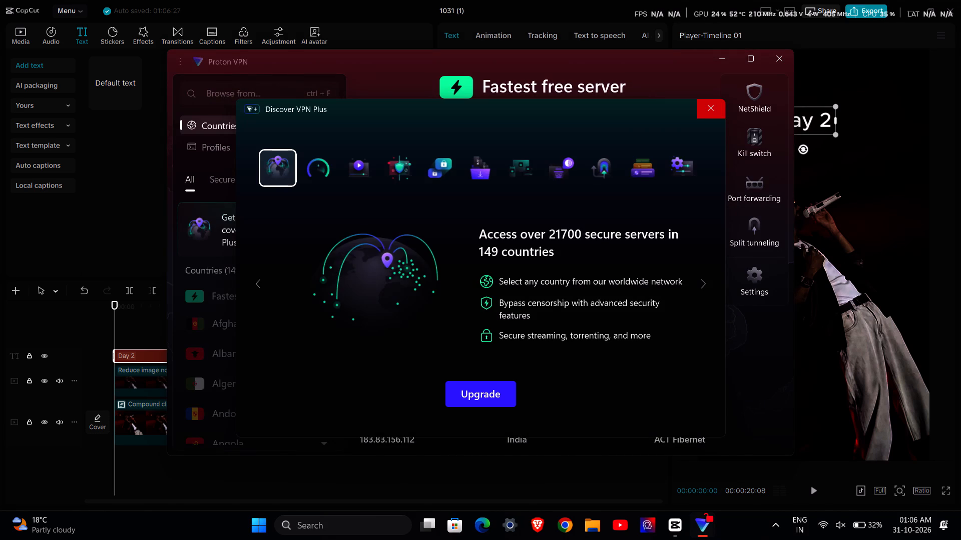
left_click(714, 112)
left_click(556, 152)
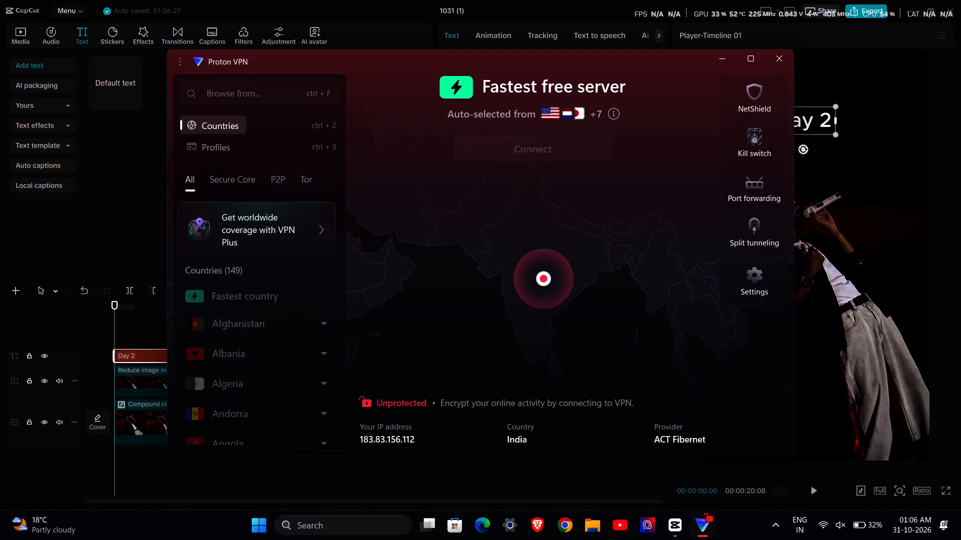
left_click(553, 15)
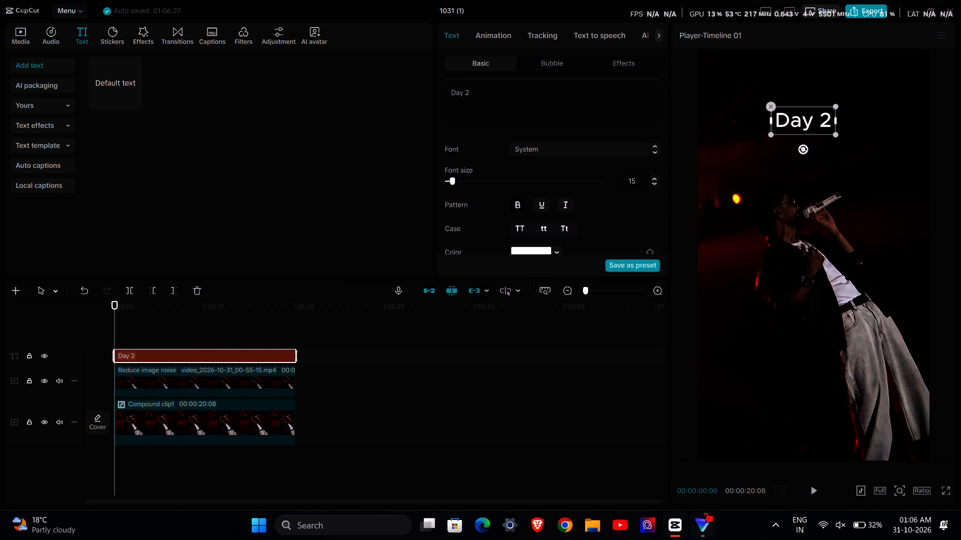
left_click(717, 462)
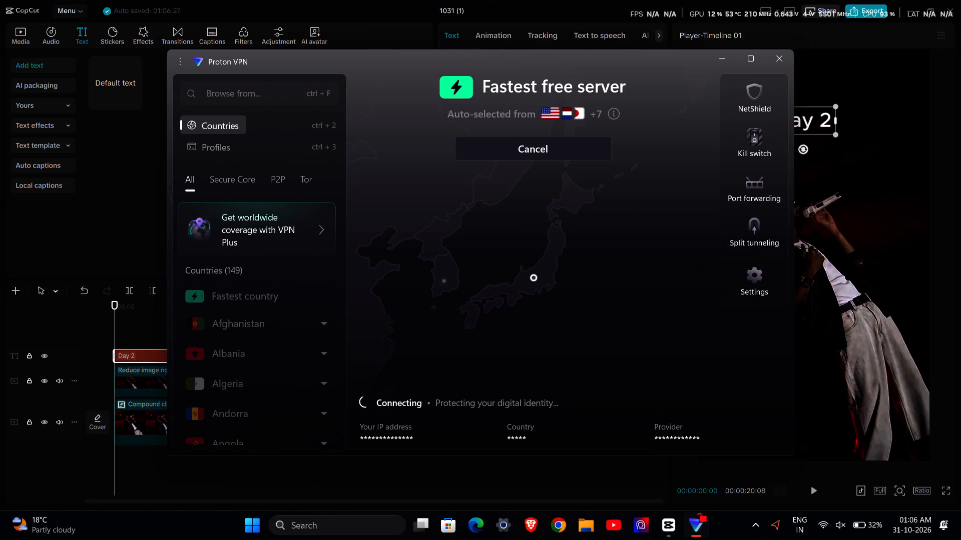
left_click(501, 21)
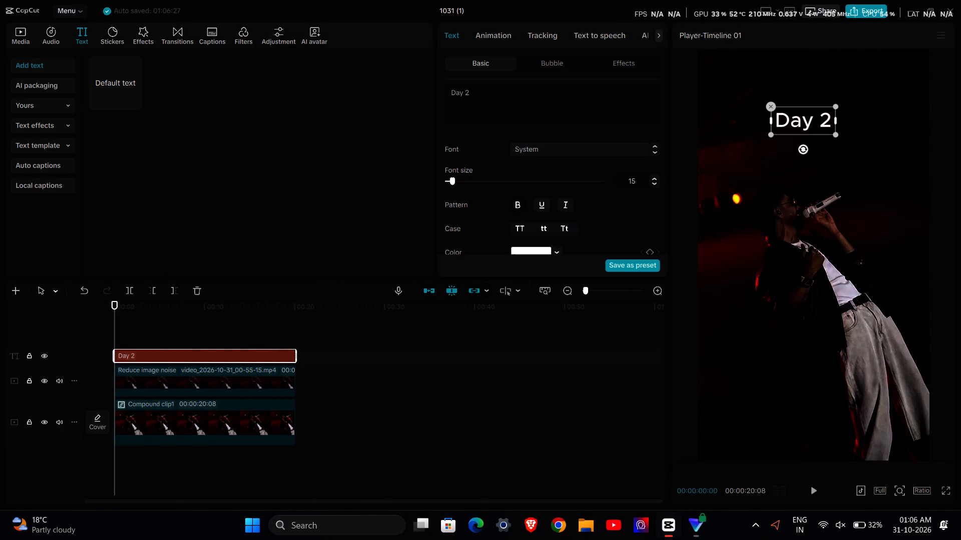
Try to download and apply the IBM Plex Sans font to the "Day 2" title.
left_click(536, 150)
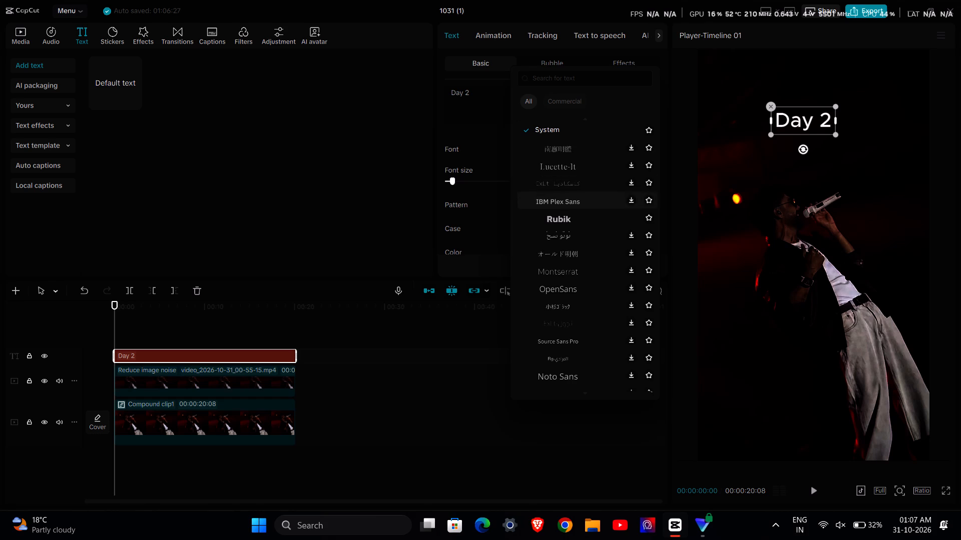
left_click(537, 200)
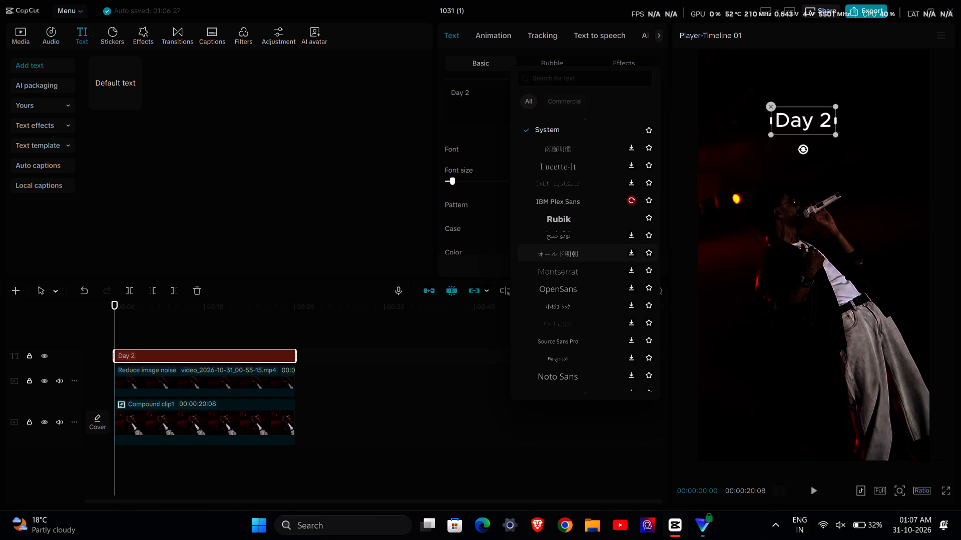
Close the project editor and check the projects area on the CapCut home screen.
left_click(945, 7)
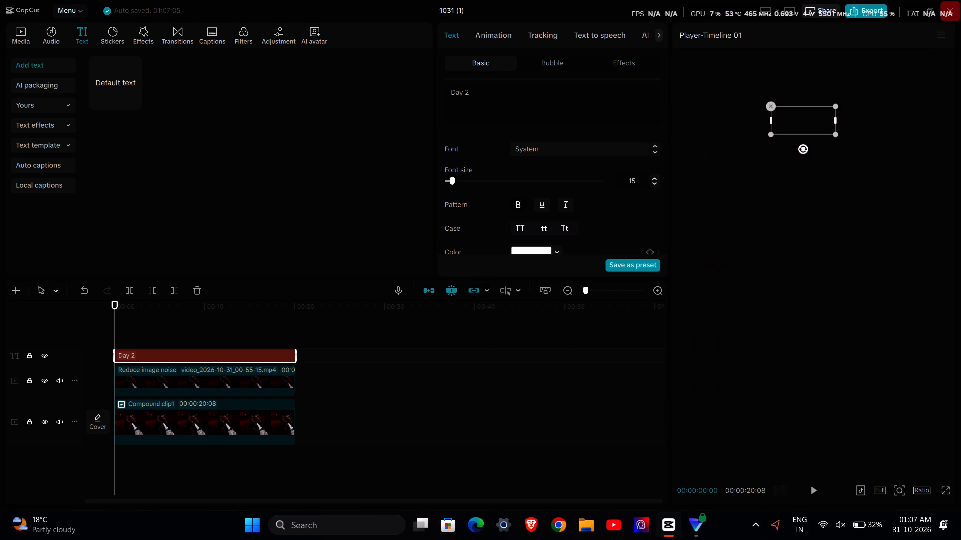
double_click(878, 5)
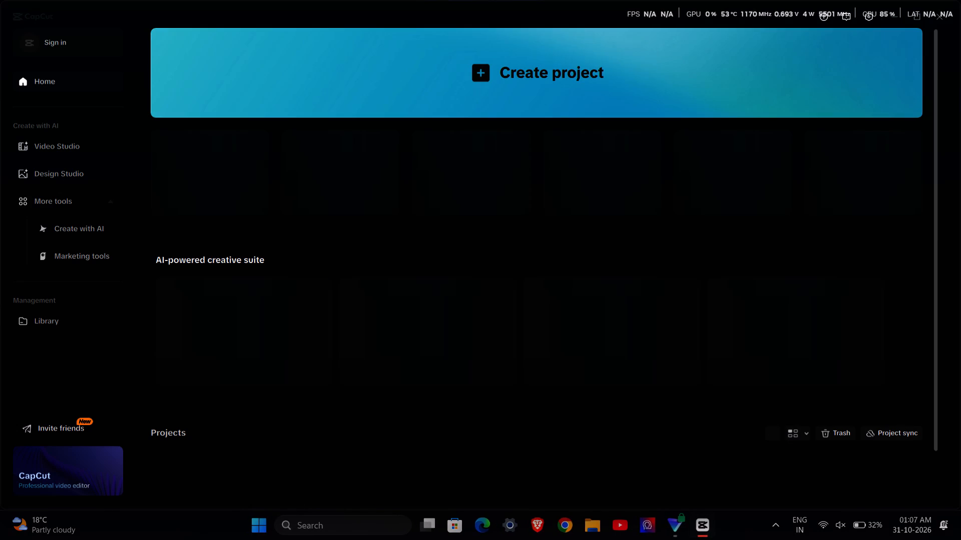
scroll(277, 353, "down", 2)
scroll(276, 415, "down", 1)
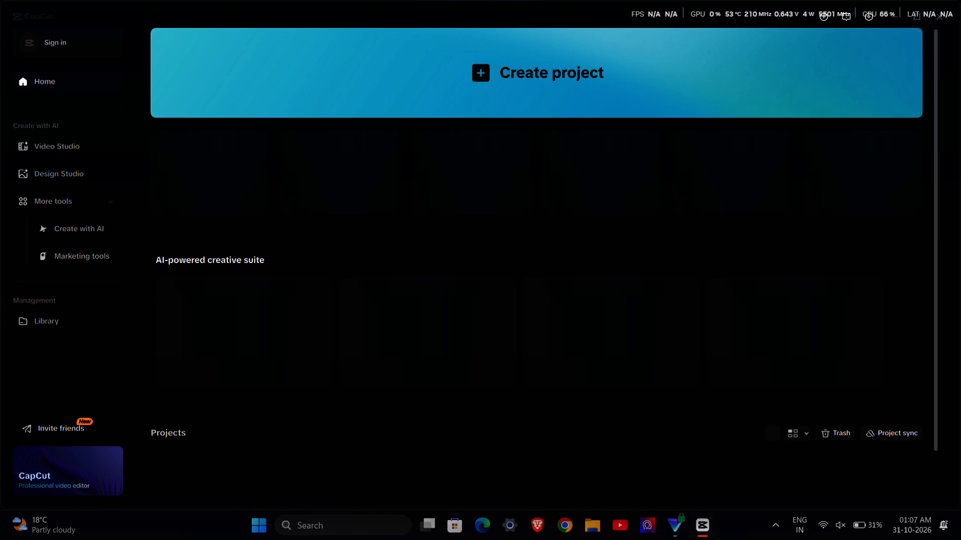
scroll(276, 415, "down", 1)
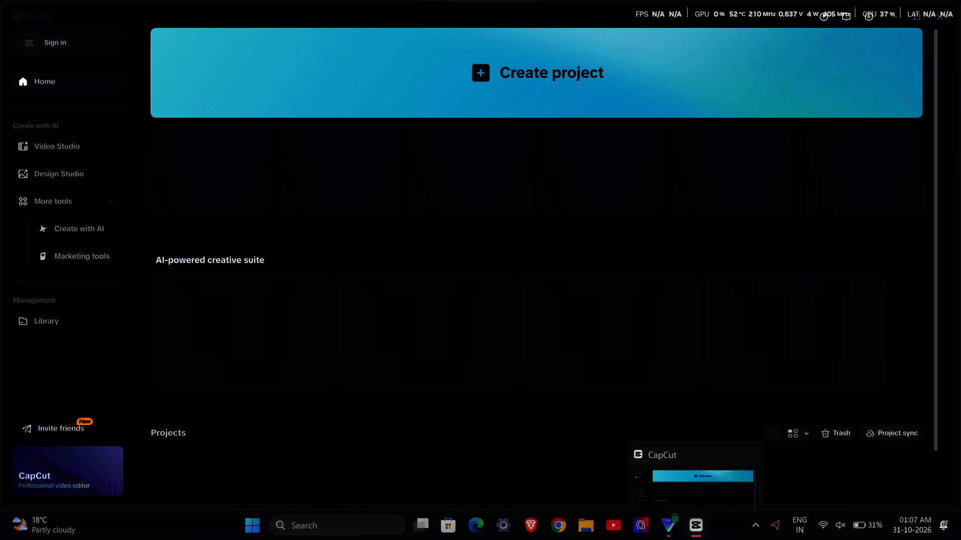
Show the hidden background apps in the Windows system tray.
left_click(756, 532)
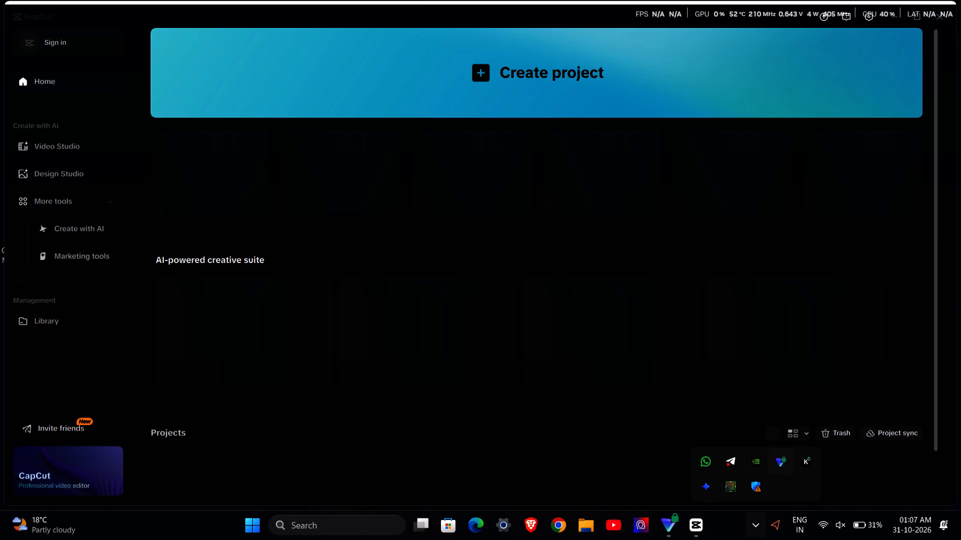
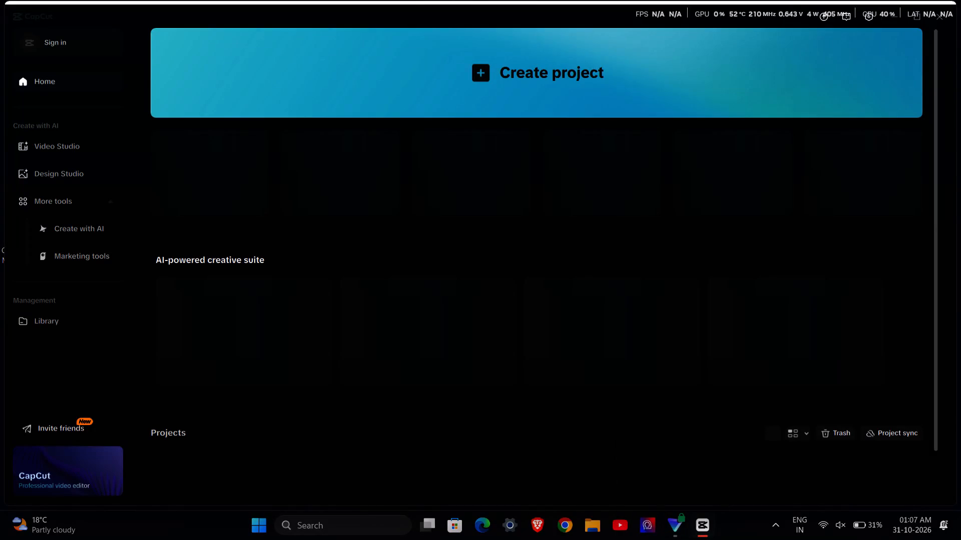
Reopen the concert video project 1031 (1) from the projects on the home screen.
scroll(924, 0, "down", 8)
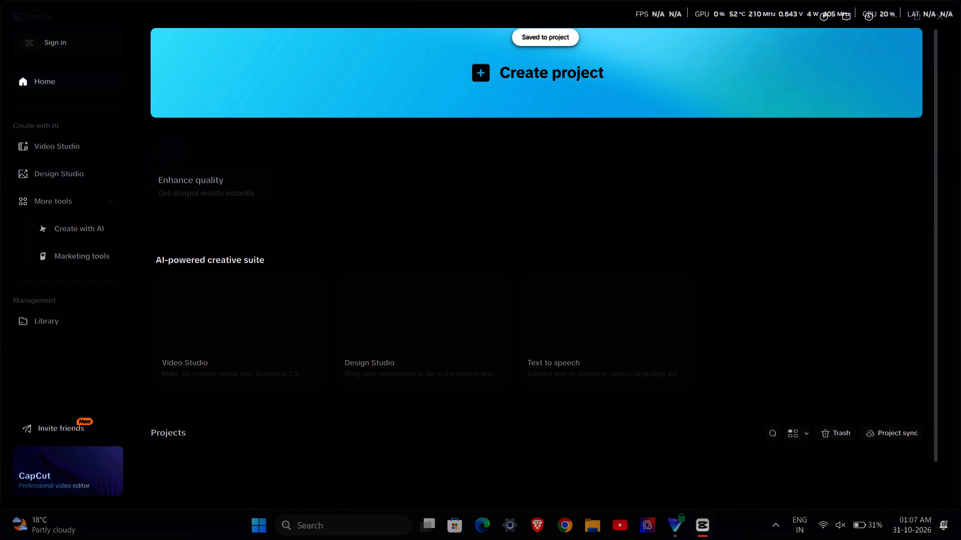
scroll(240, 305, "down", 3)
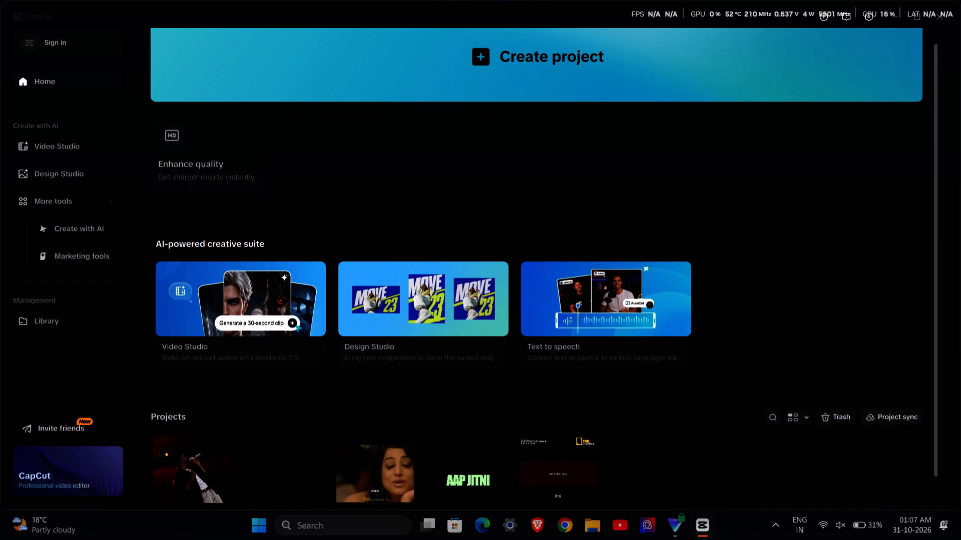
left_click(186, 467)
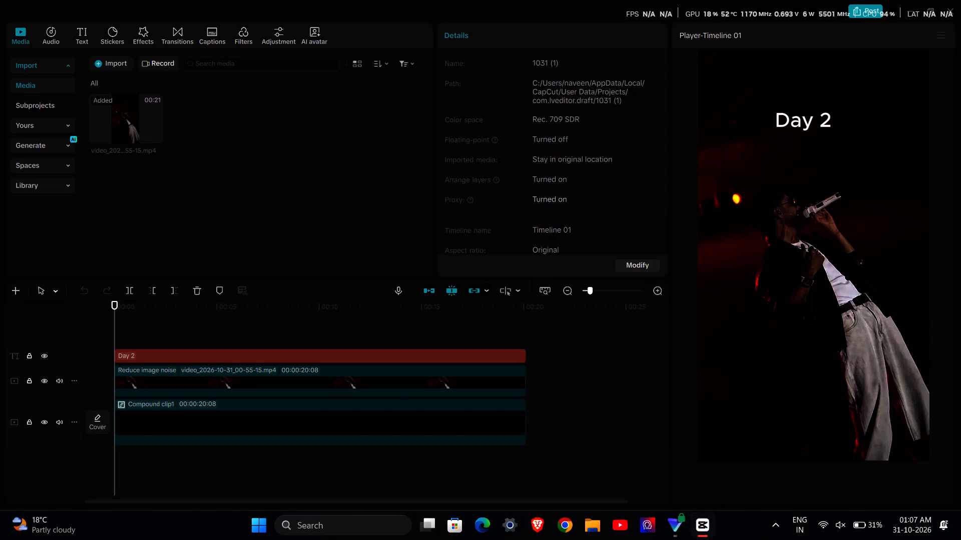
Select the "Day 2" title and look through its available fonts for a suitable decorative style.
left_click(395, 354)
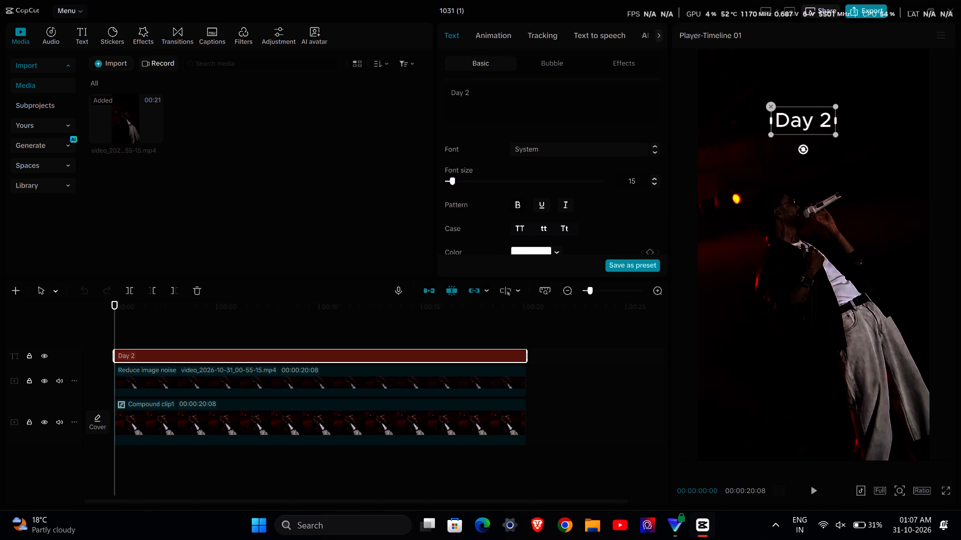
left_click(544, 146)
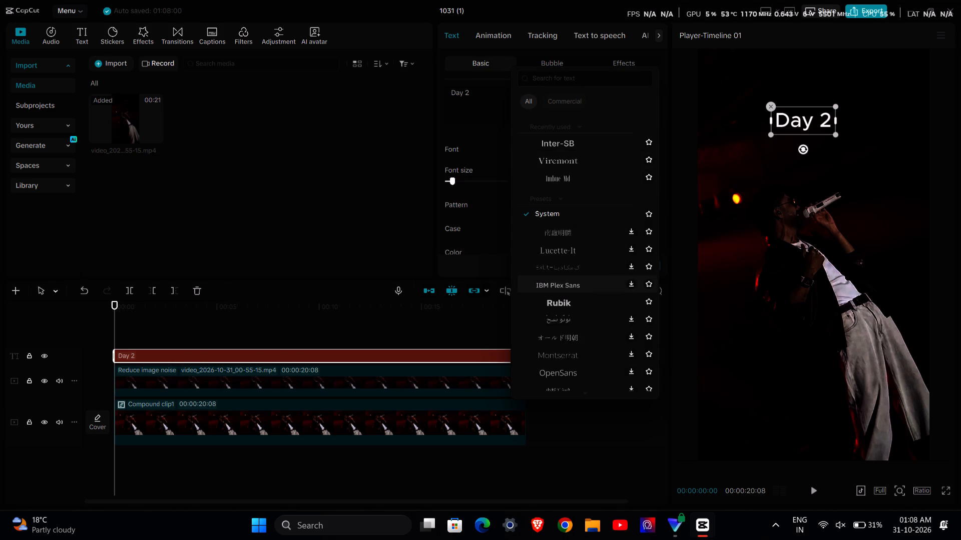
scroll(570, 280, "down", 3)
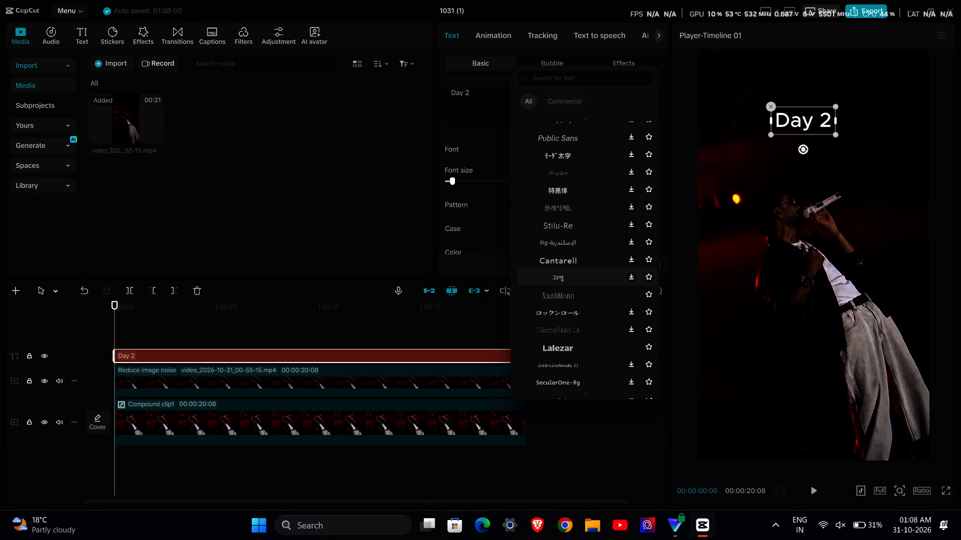
scroll(570, 280, "down", 3)
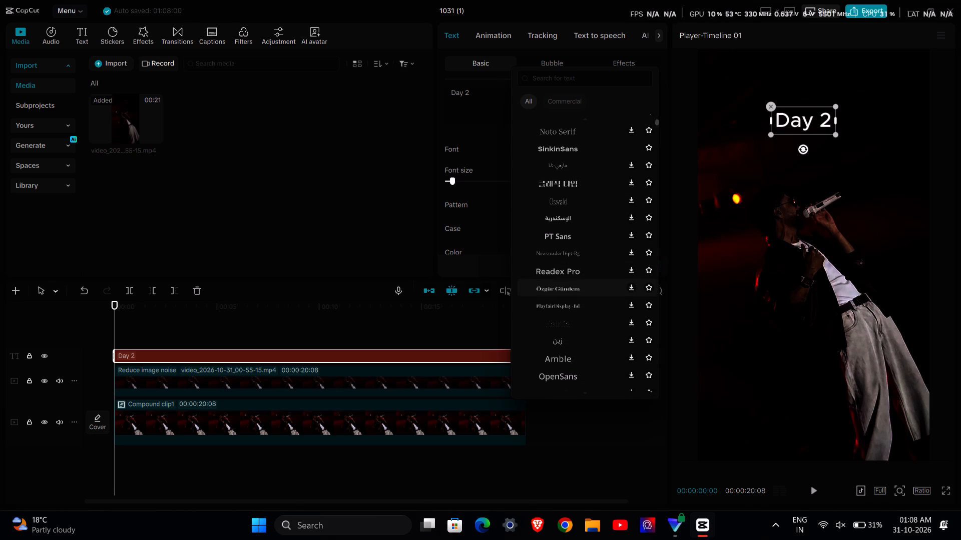
scroll(570, 280, "down", 3)
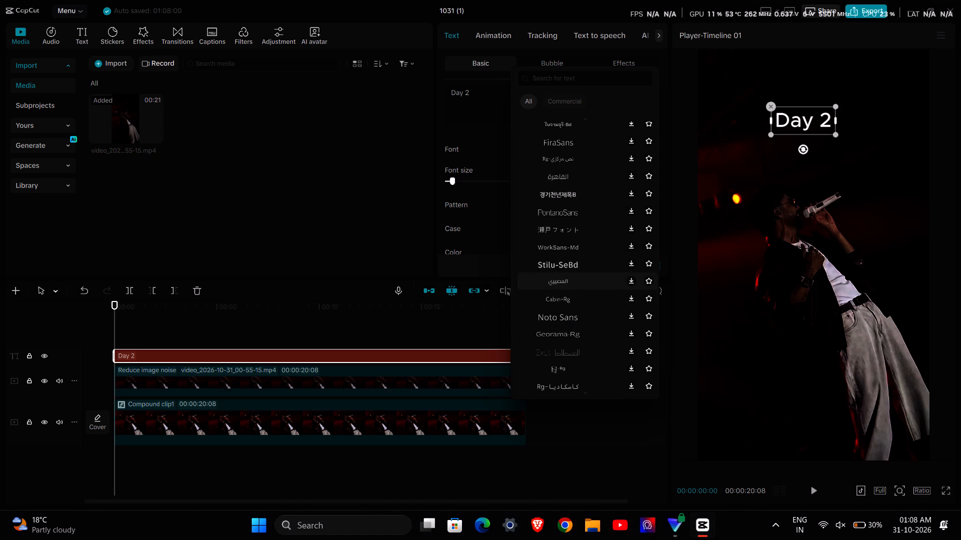
scroll(570, 280, "down", 2)
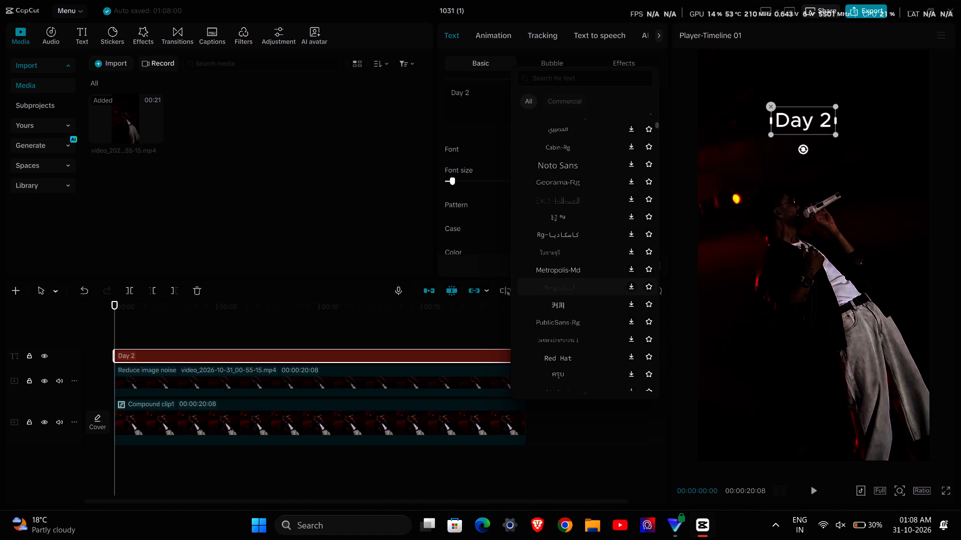
scroll(570, 280, "down", 2)
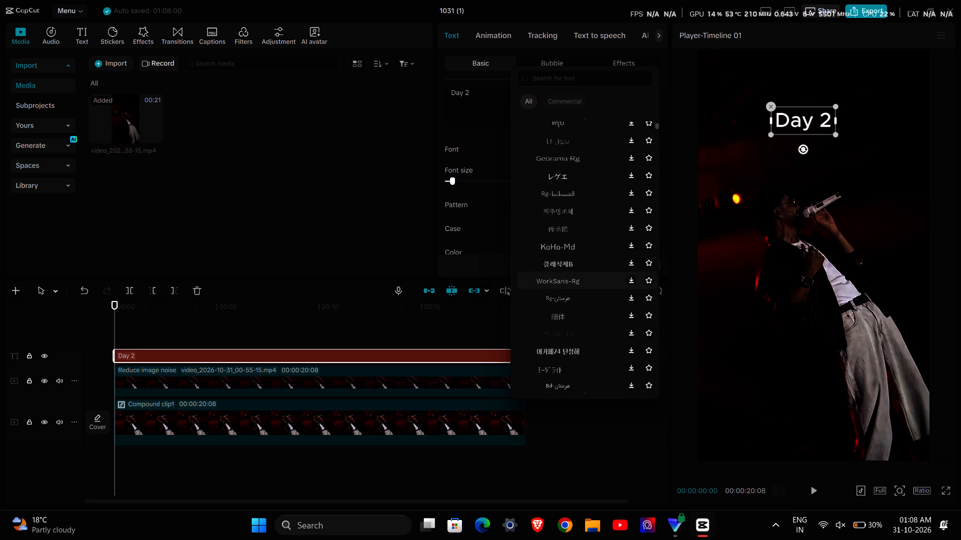
scroll(570, 280, "down", 3)
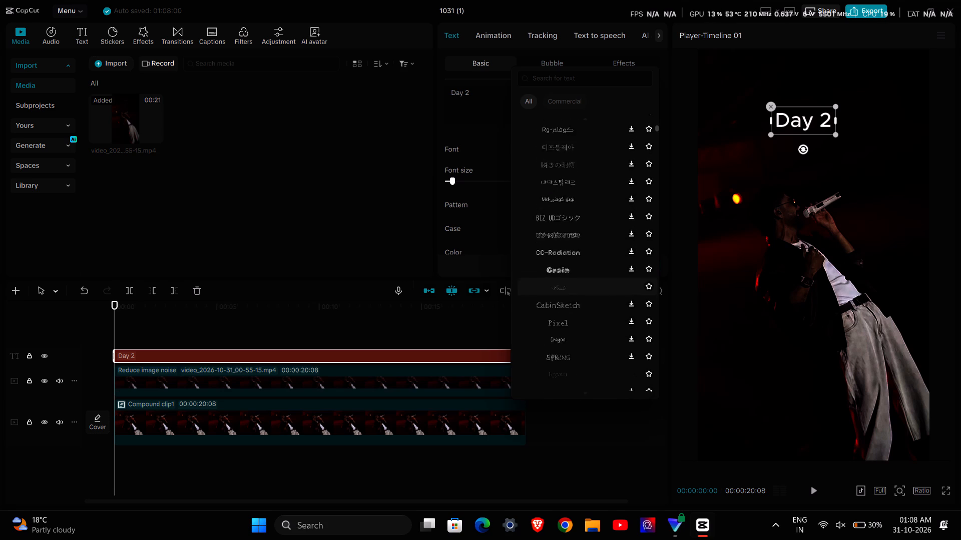
scroll(570, 280, "down", 2)
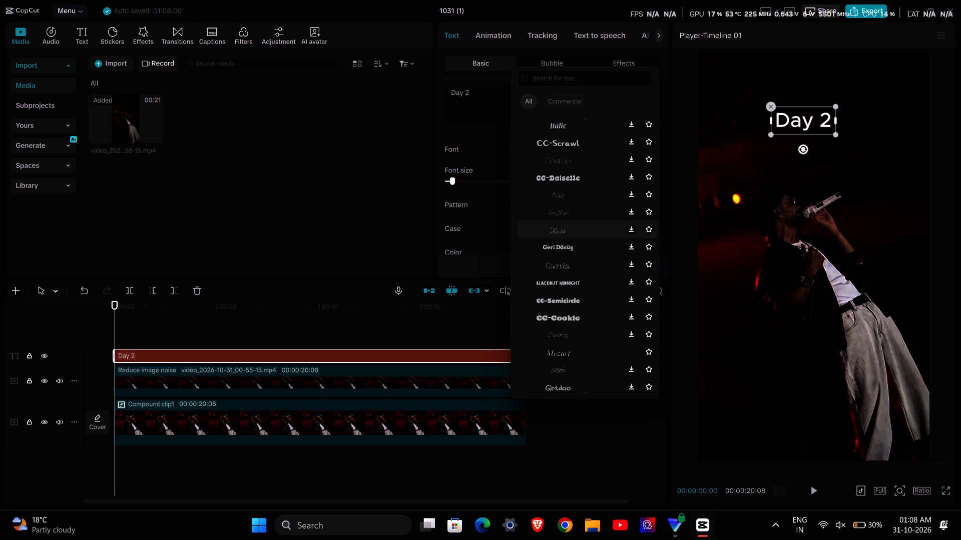
scroll(572, 231, "down", 1)
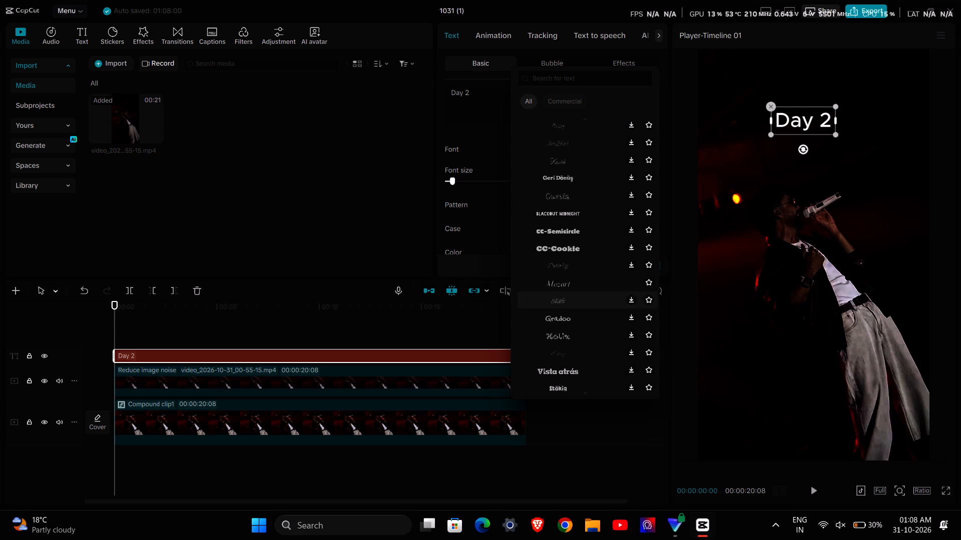
scroll(570, 305, "down", 1)
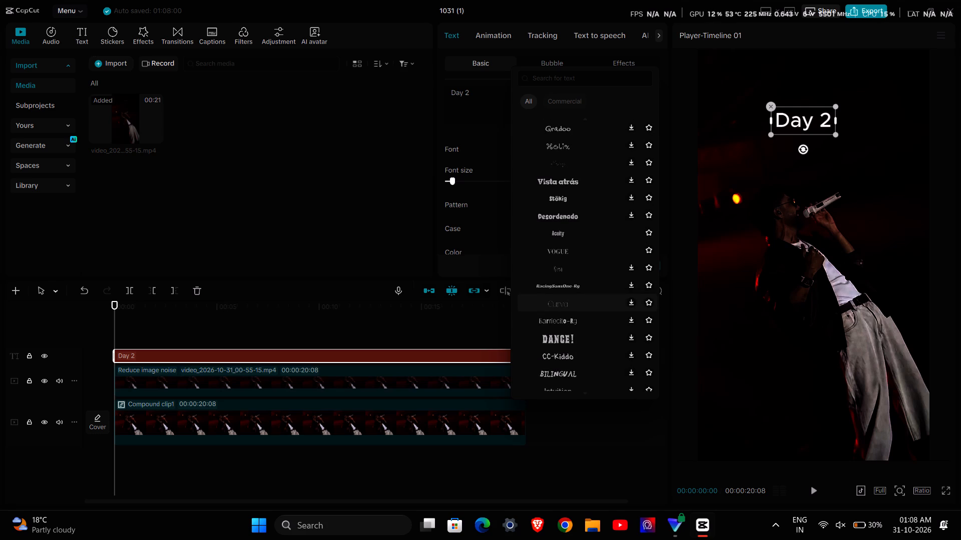
scroll(570, 305, "down", 1)
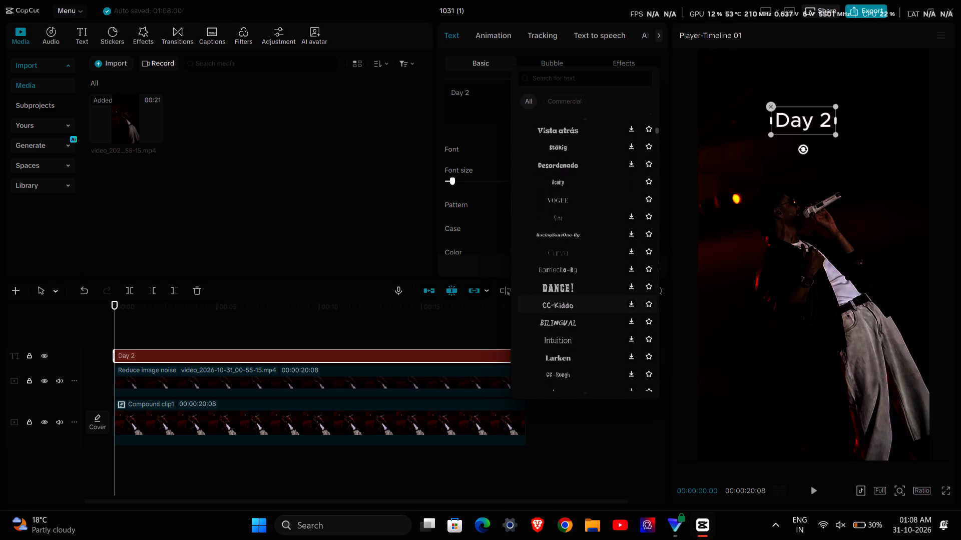
scroll(570, 305, "down", 3)
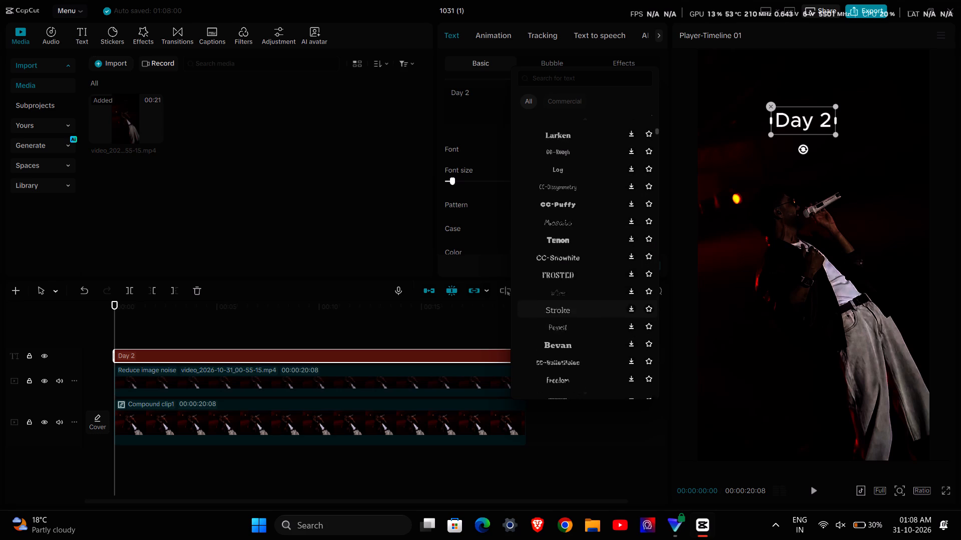
scroll(570, 305, "down", 2)
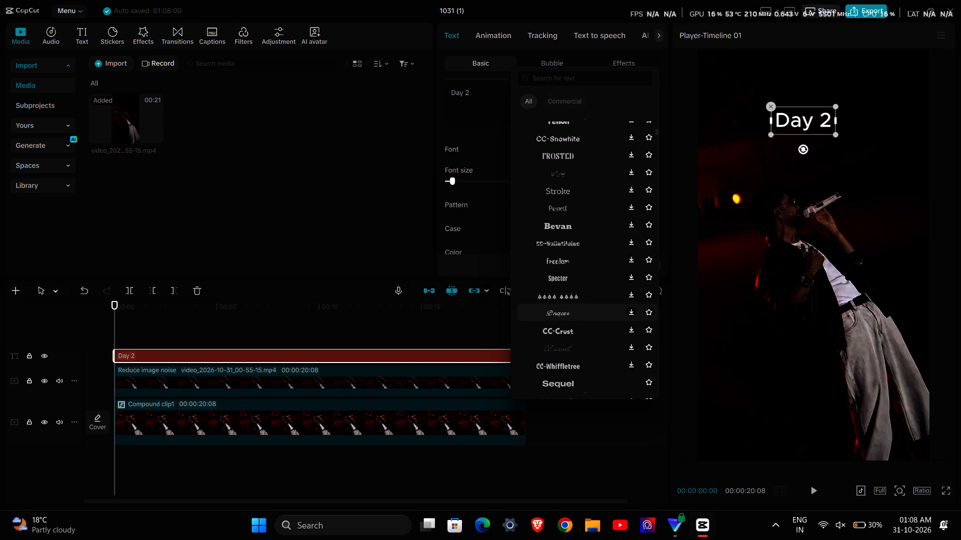
scroll(585, 261, "down", 1)
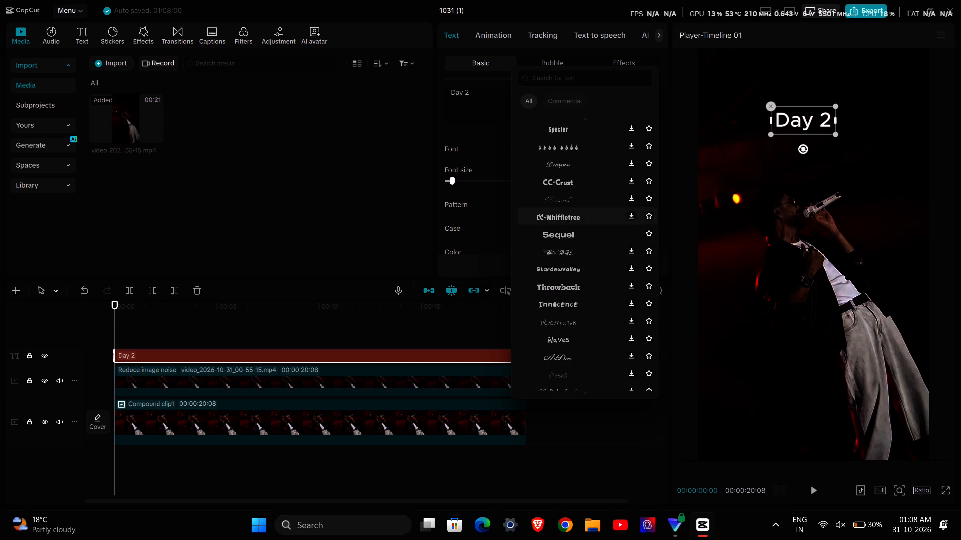
scroll(583, 212, "down", 2)
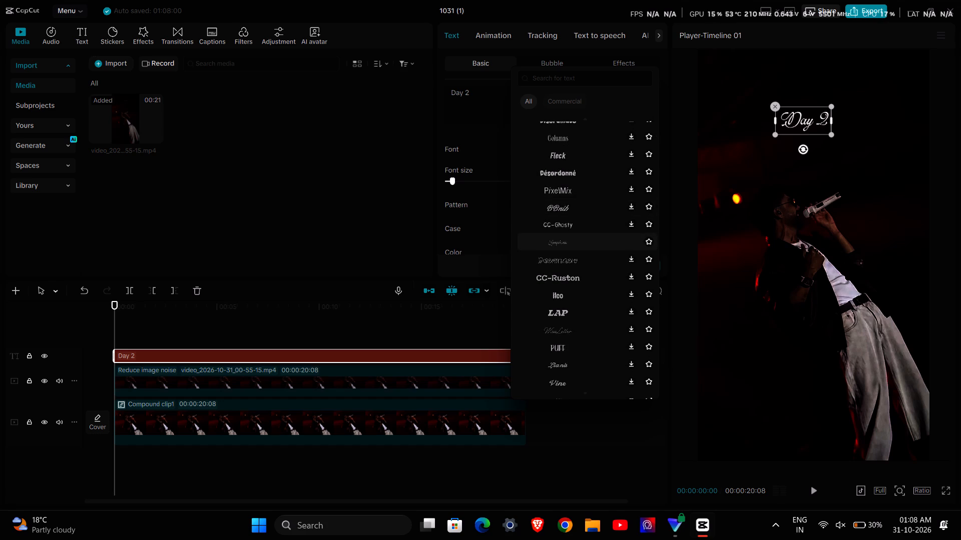
scroll(579, 247, "down", 1)
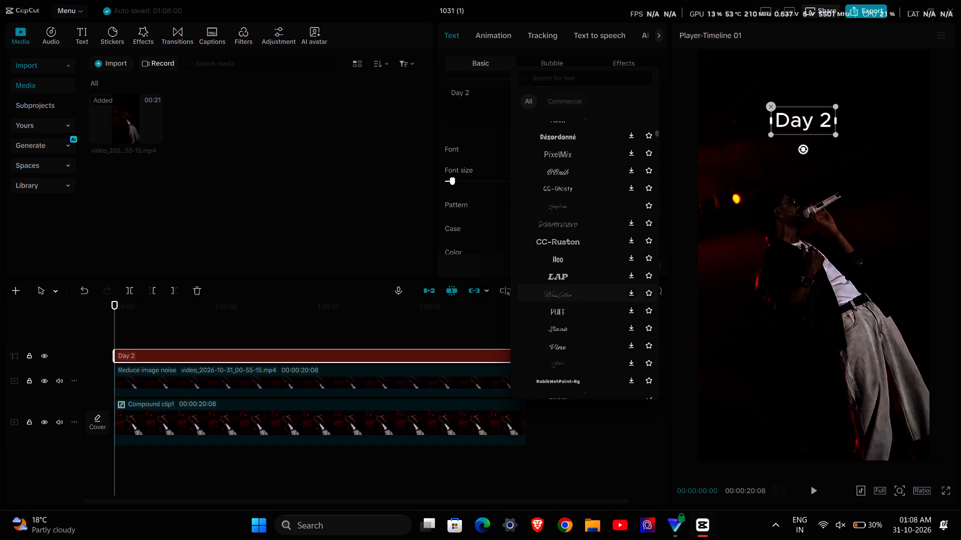
scroll(578, 292, "down", 2)
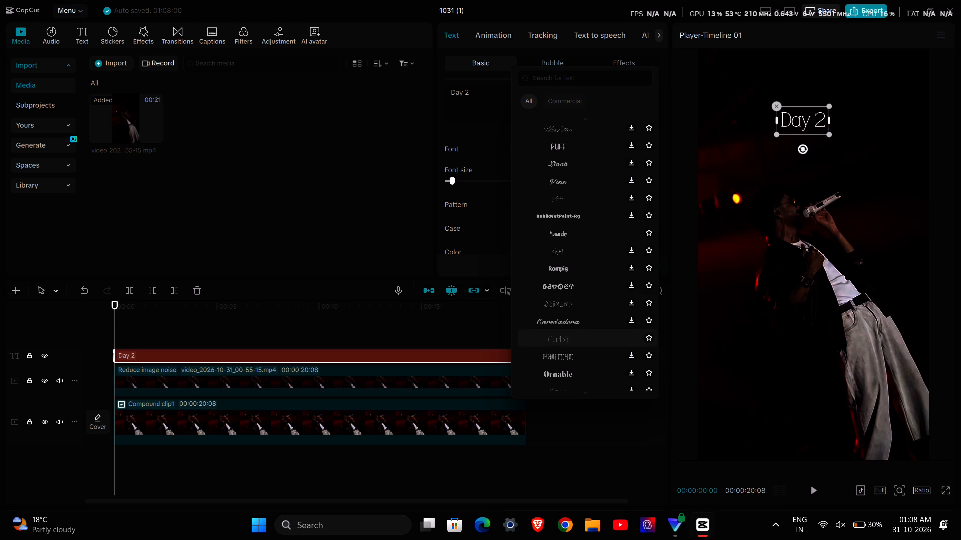
scroll(572, 340, "down", 2)
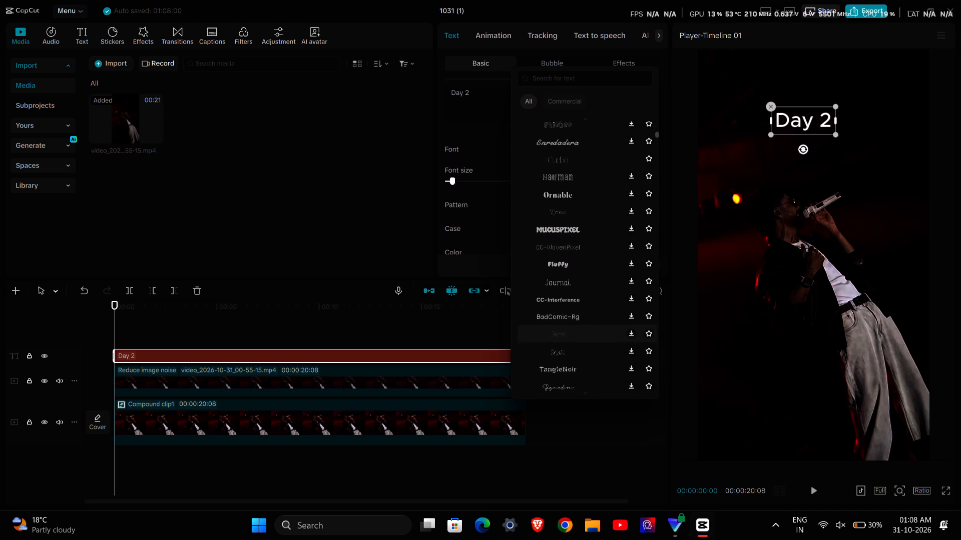
scroll(572, 340, "down", 1)
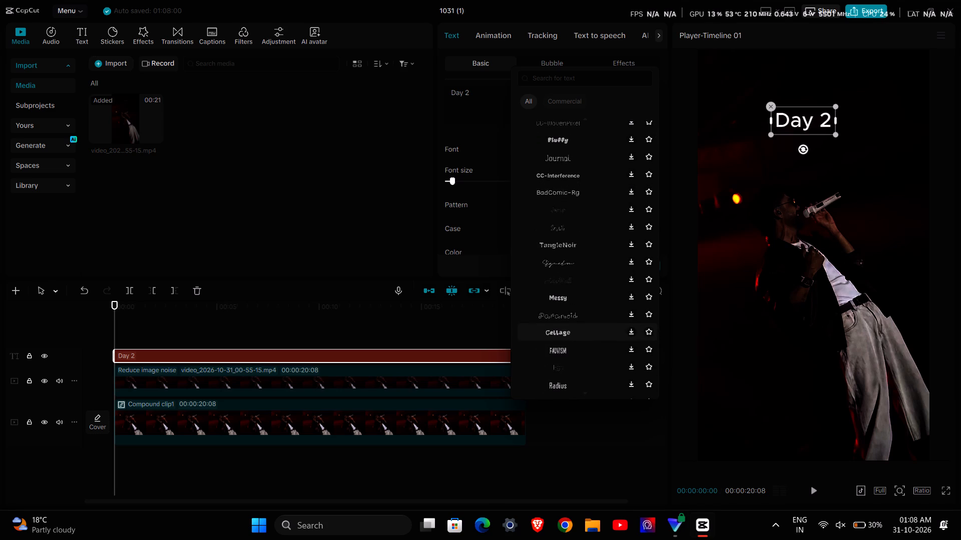
scroll(572, 340, "down", 2)
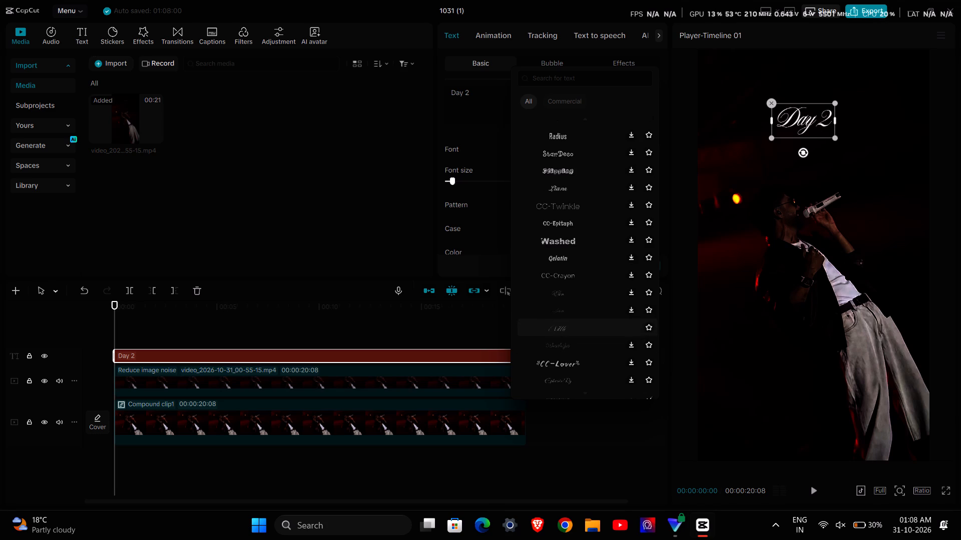
scroll(558, 275, "down", 1)
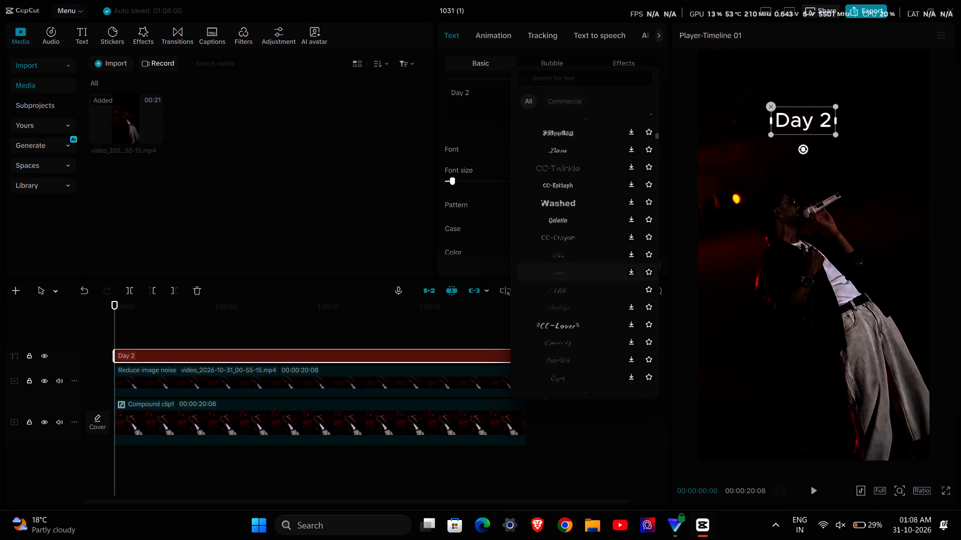
scroll(558, 275, "down", 2)
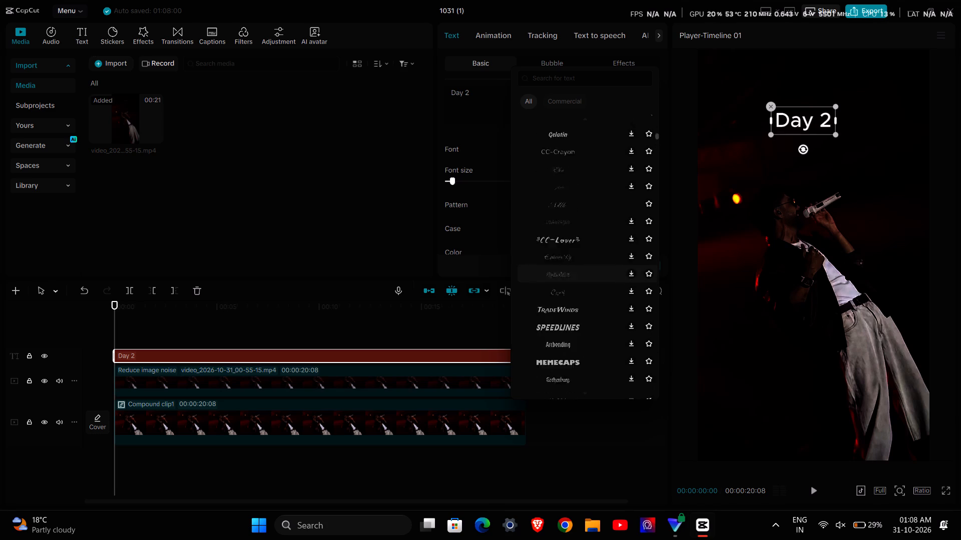
scroll(558, 275, "down", 1)
scroll(558, 338, "down", 1)
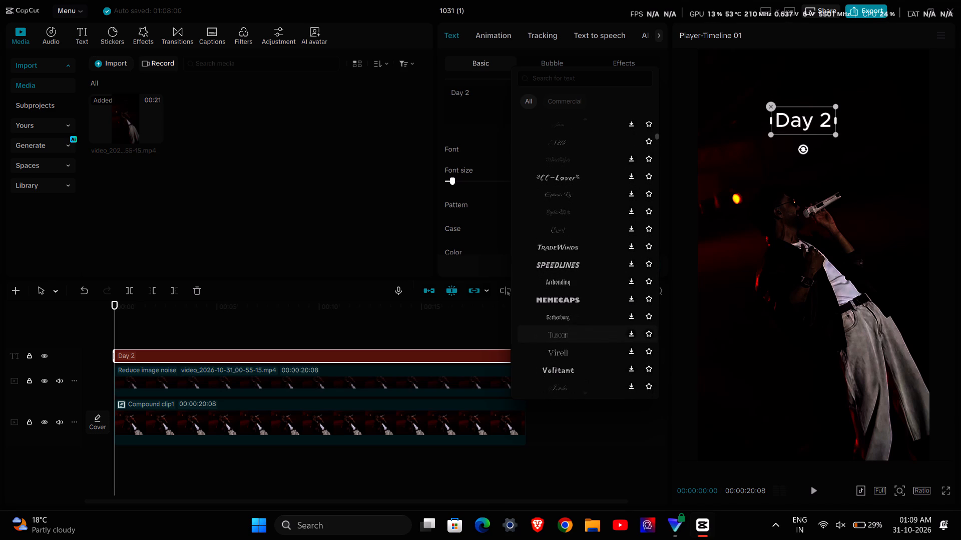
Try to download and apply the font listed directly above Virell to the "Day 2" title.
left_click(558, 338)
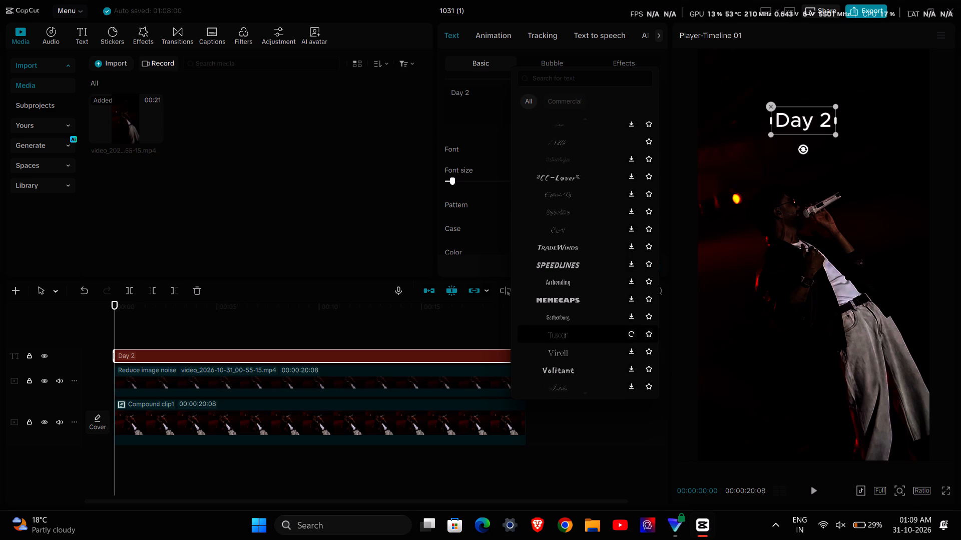
Look through the available fonts for a decorative style suited to the "Day 2" title.
scroll(558, 338, "down", 1)
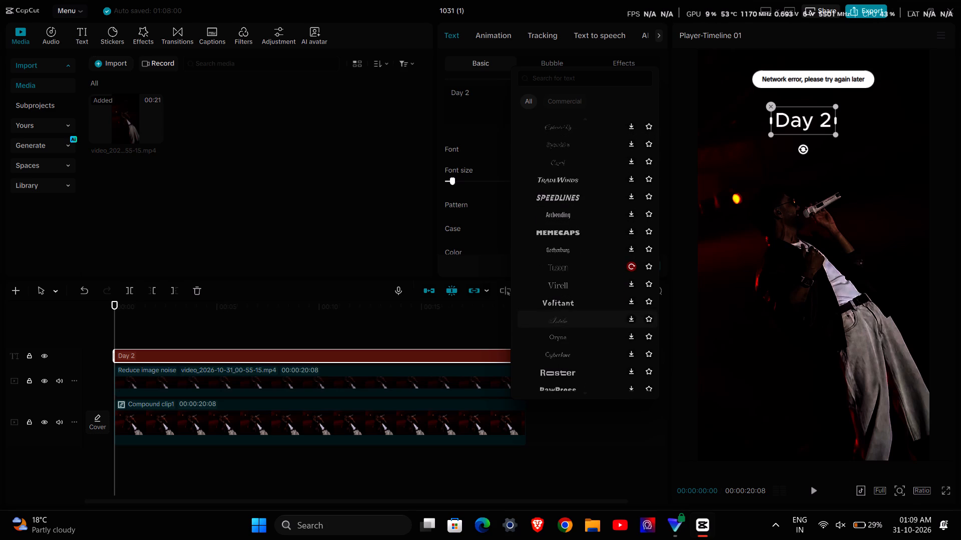
scroll(558, 327, "down", 1)
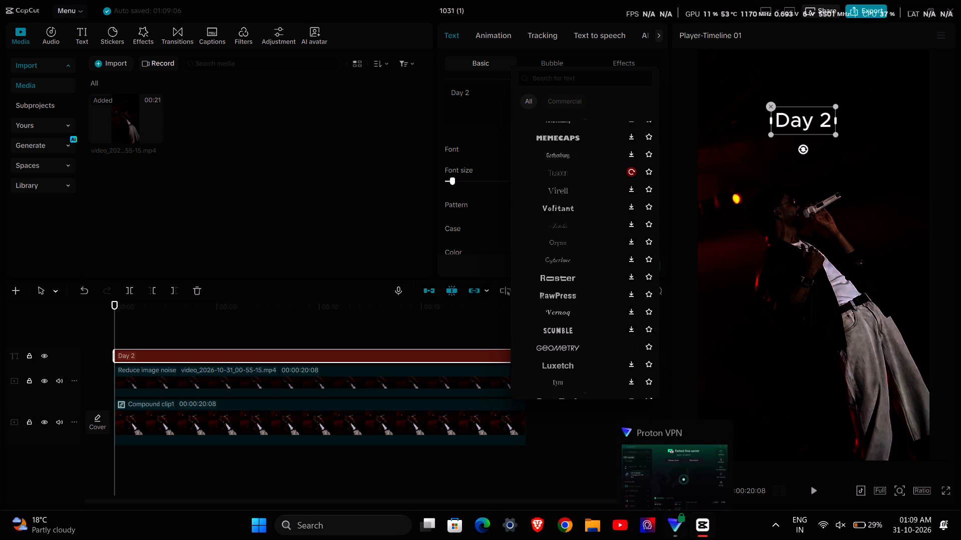
scroll(576, 269, "down", 1)
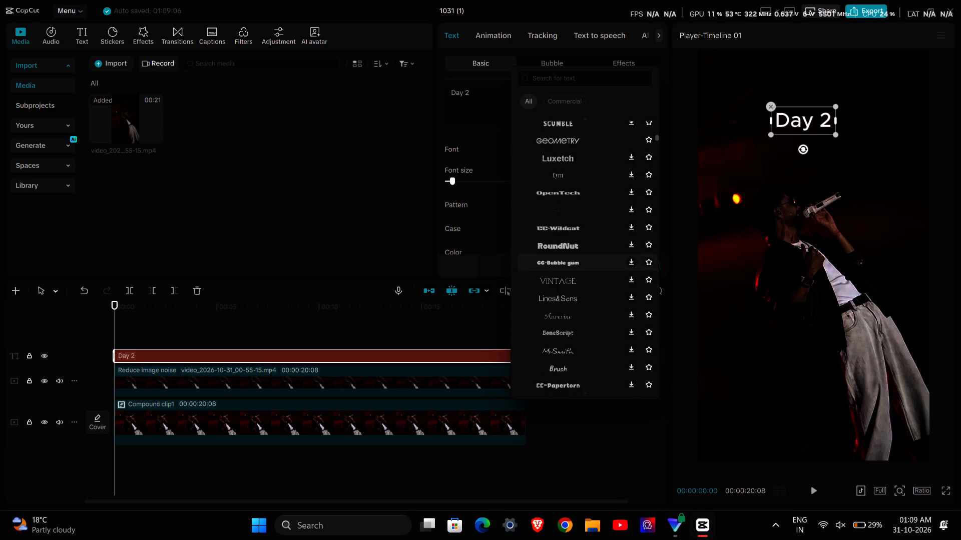
scroll(576, 269, "down", 1)
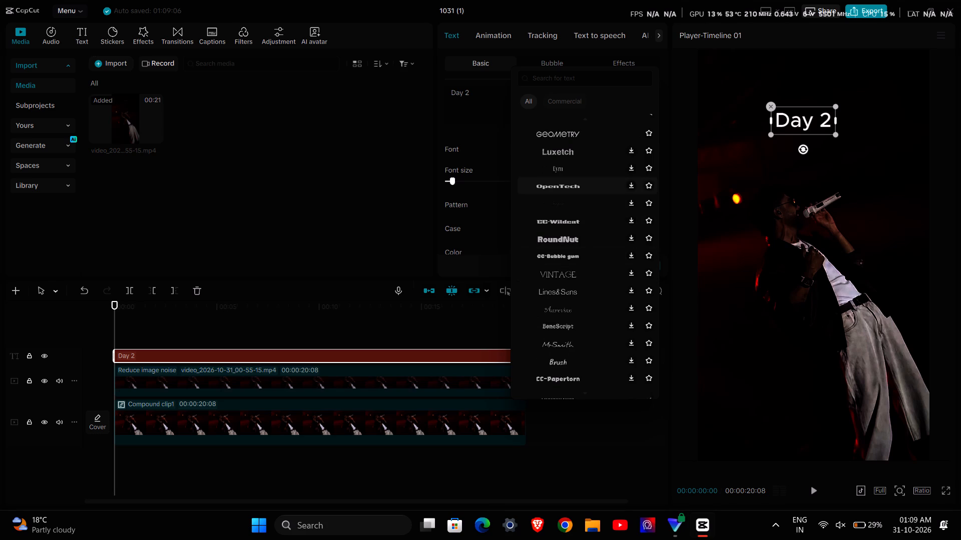
scroll(562, 187, "up", 15)
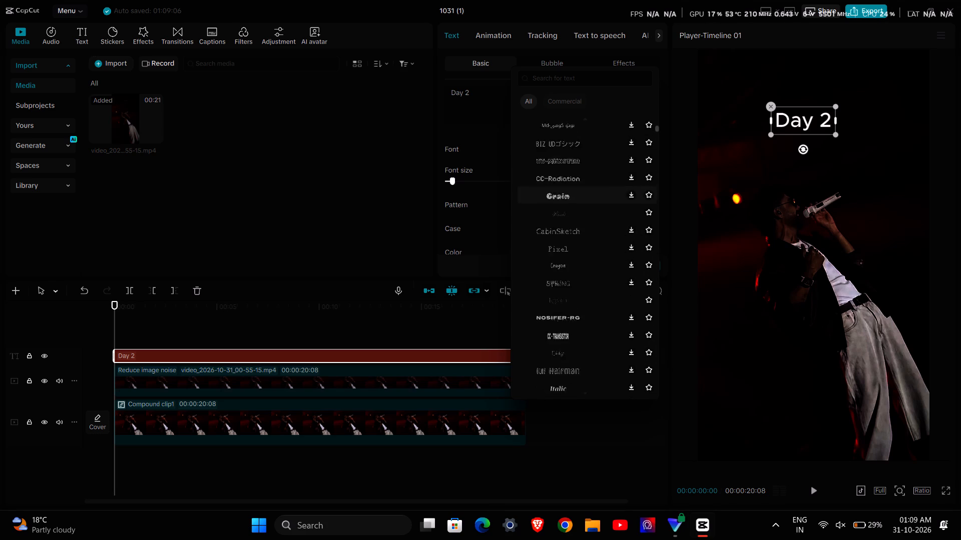
scroll(562, 187, "up", 8)
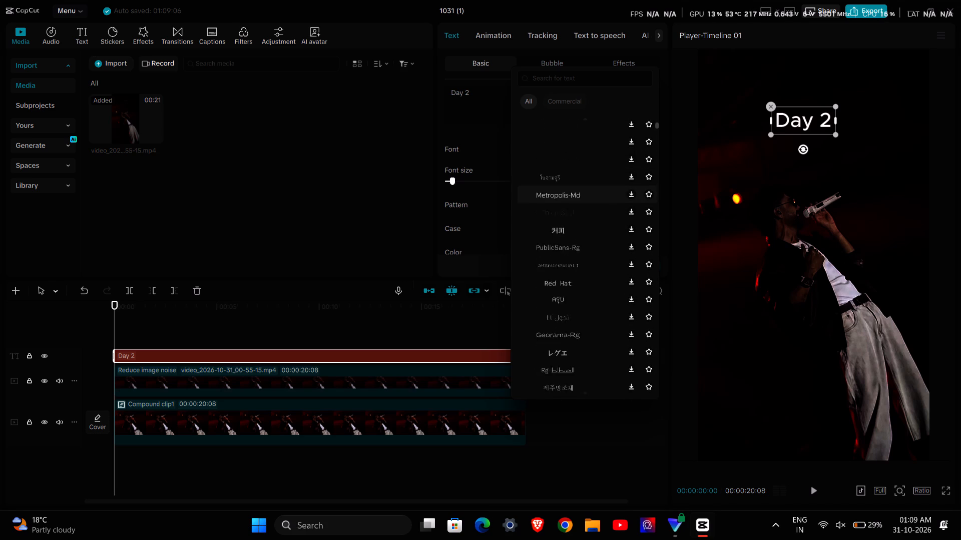
scroll(562, 187, "up", 3)
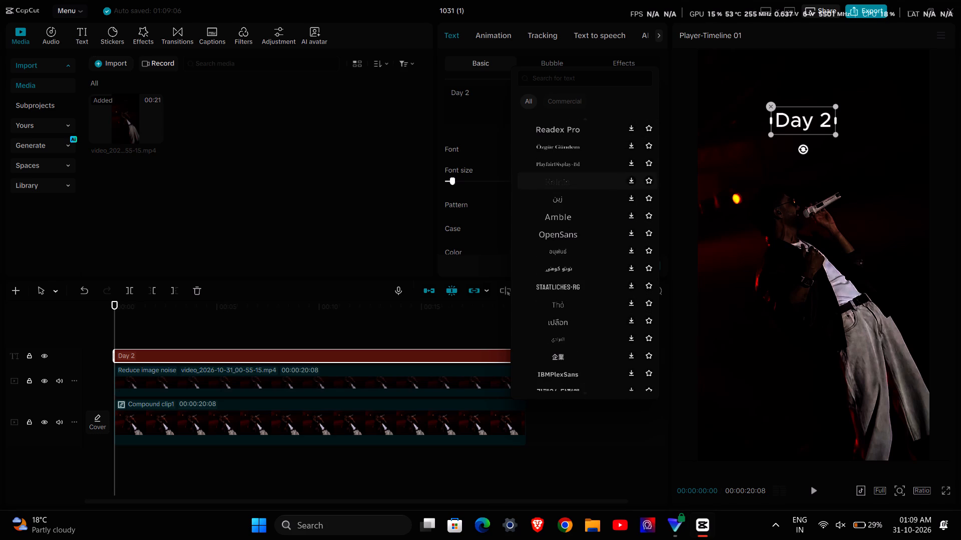
scroll(570, 284, "up", 3)
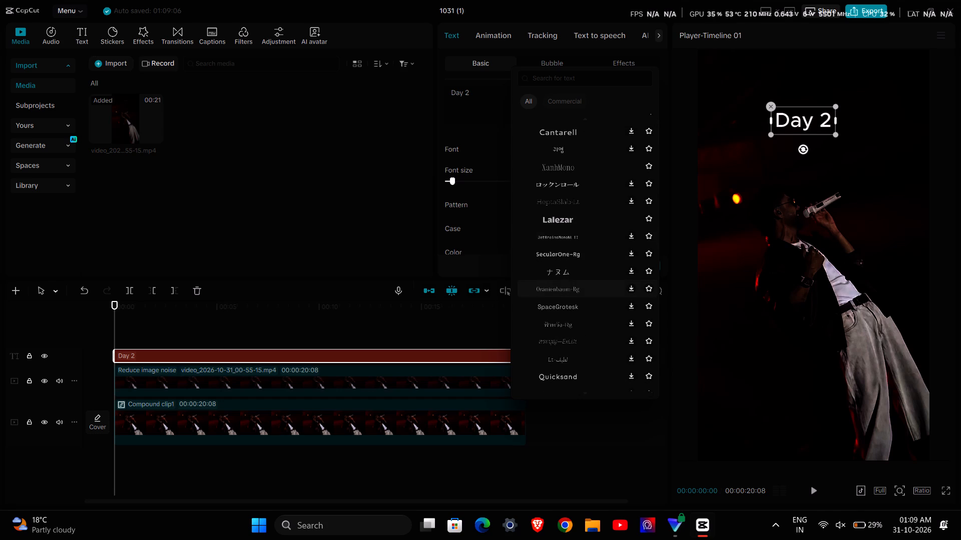
Find the already downloaded Curve font and apply it to the "Day 2" title.
scroll(581, 210, "down", 10)
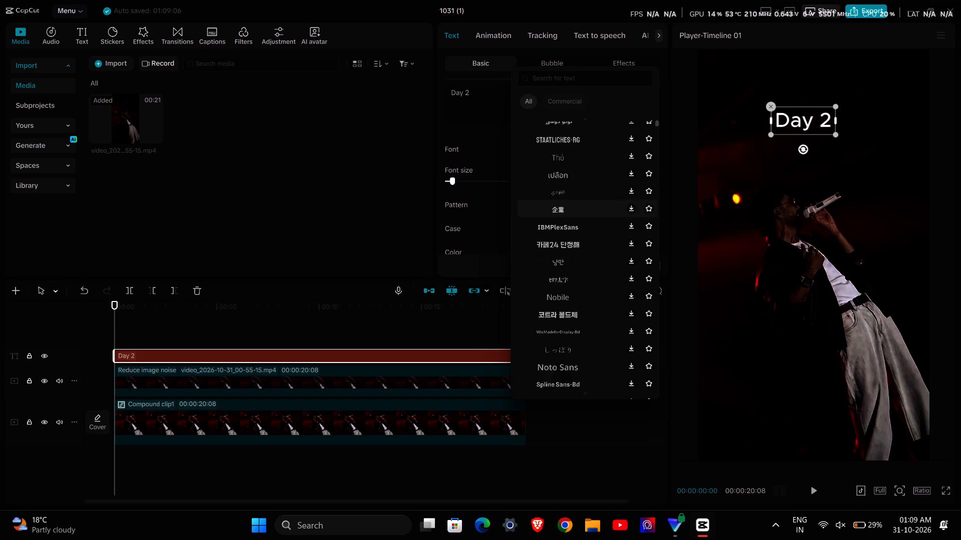
scroll(581, 210, "down", 10)
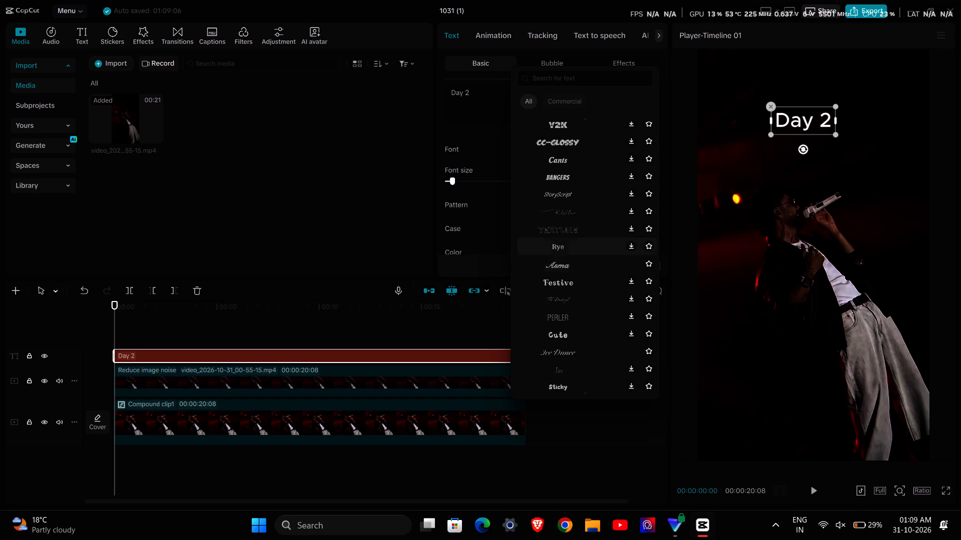
scroll(576, 271, "down", 7)
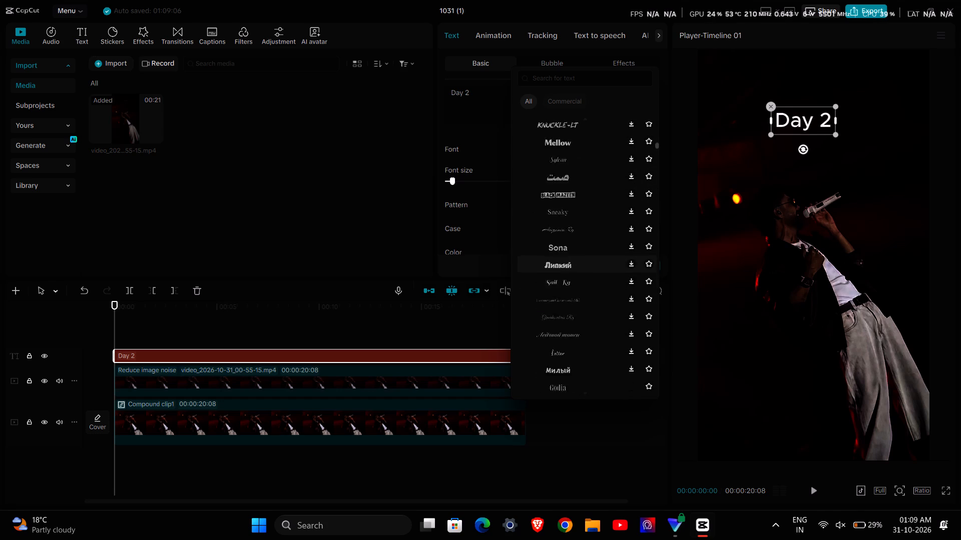
scroll(576, 271, "down", 3)
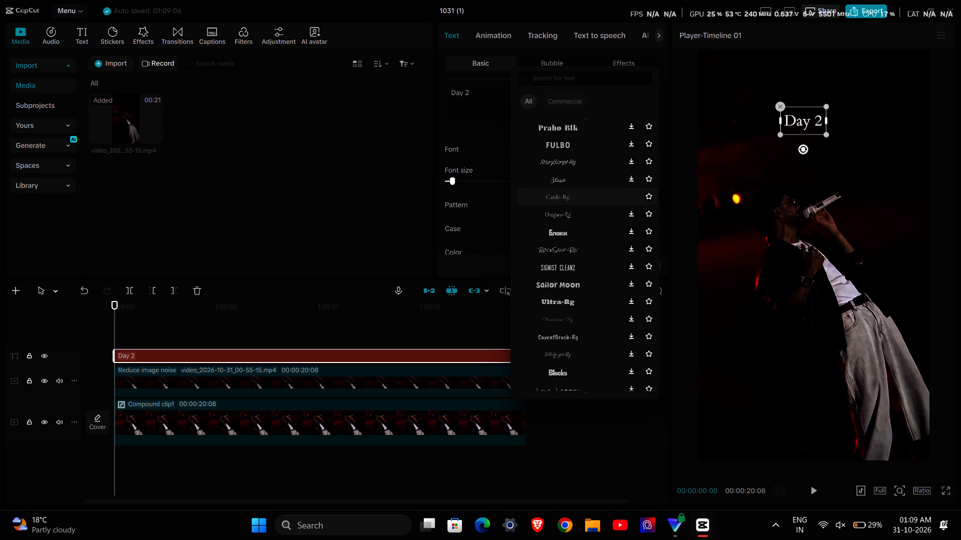
scroll(577, 192, "down", 3)
scroll(564, 296, "down", 4)
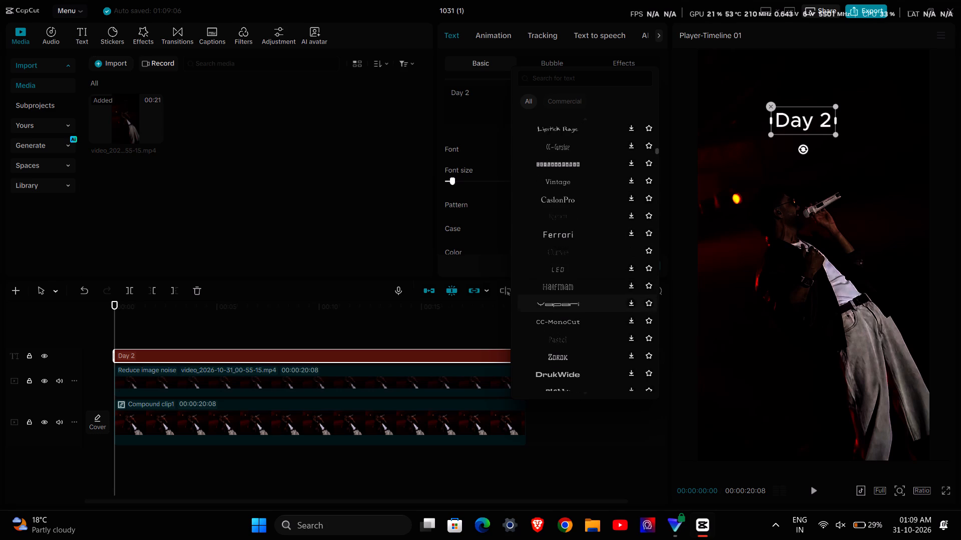
scroll(564, 296, "down", 1)
scroll(567, 240, "down", 2)
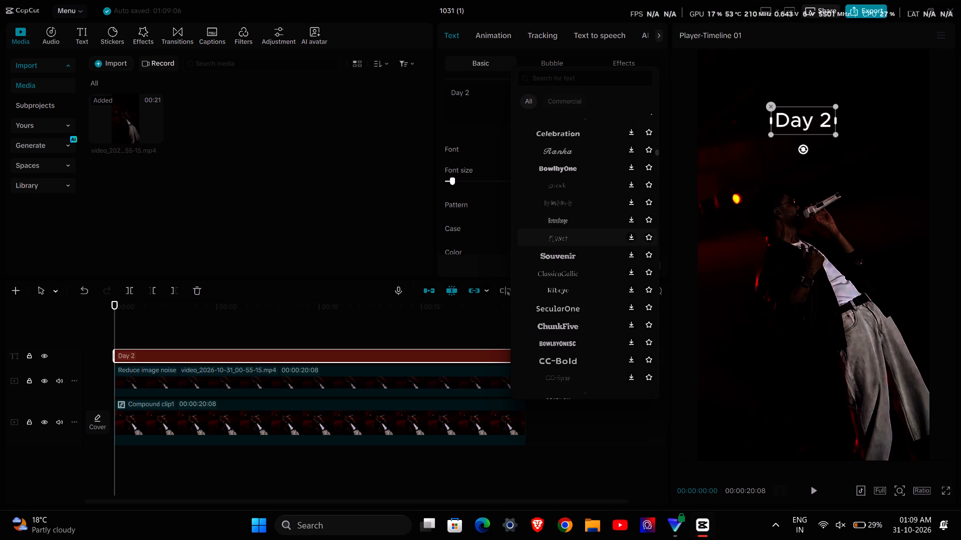
scroll(567, 240, "up", 1)
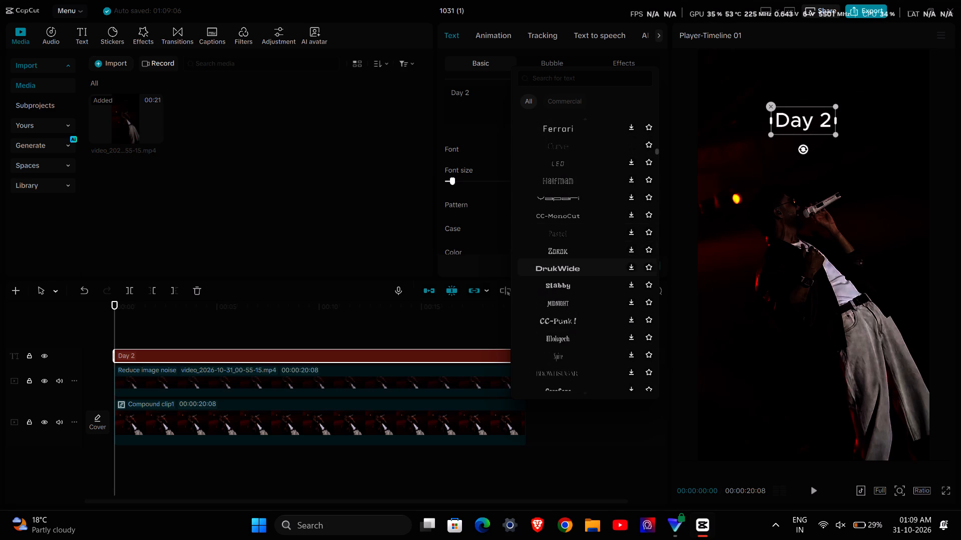
left_click(573, 141)
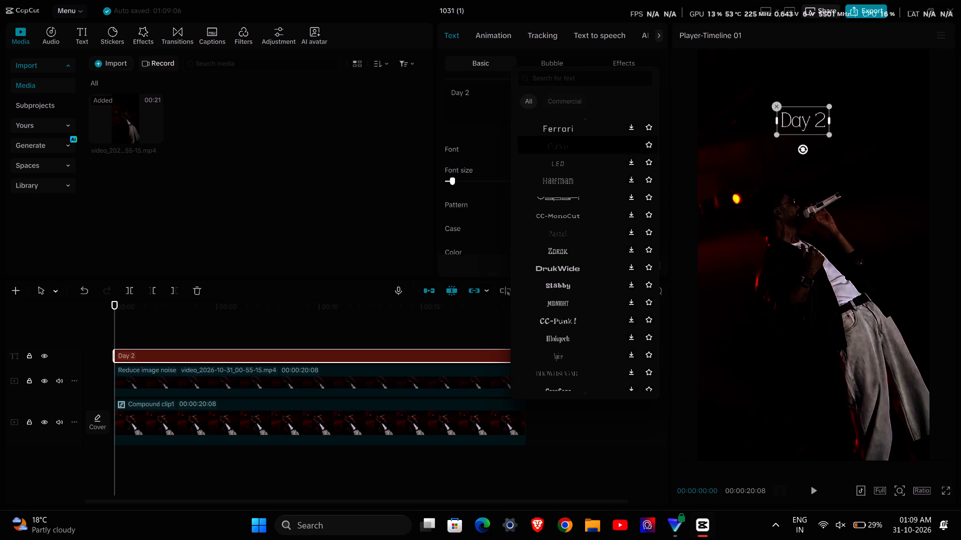
Reposition the "Day 2" title so it is horizontally centred near the top of the video frame.
left_click_drag(807, 117, 813, 112)
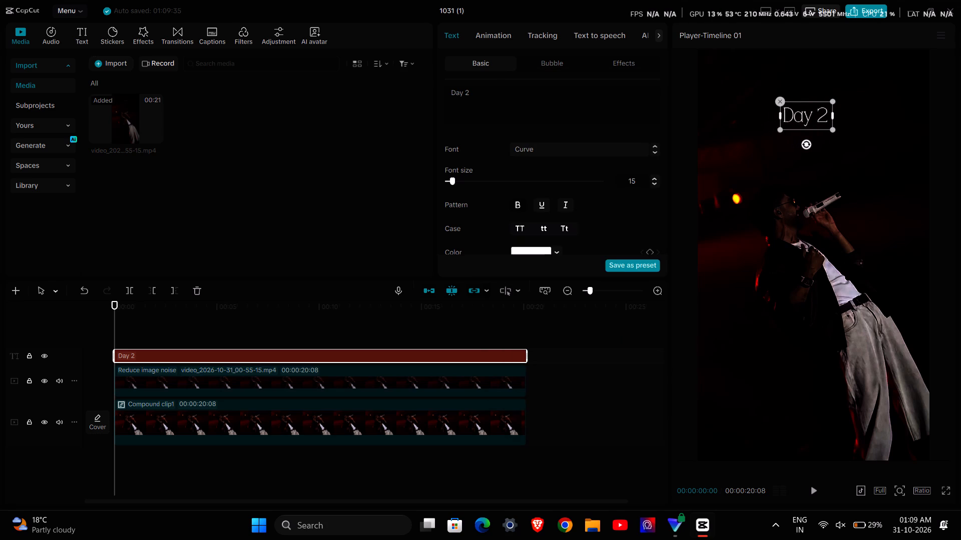
left_click_drag(813, 112, 816, 117)
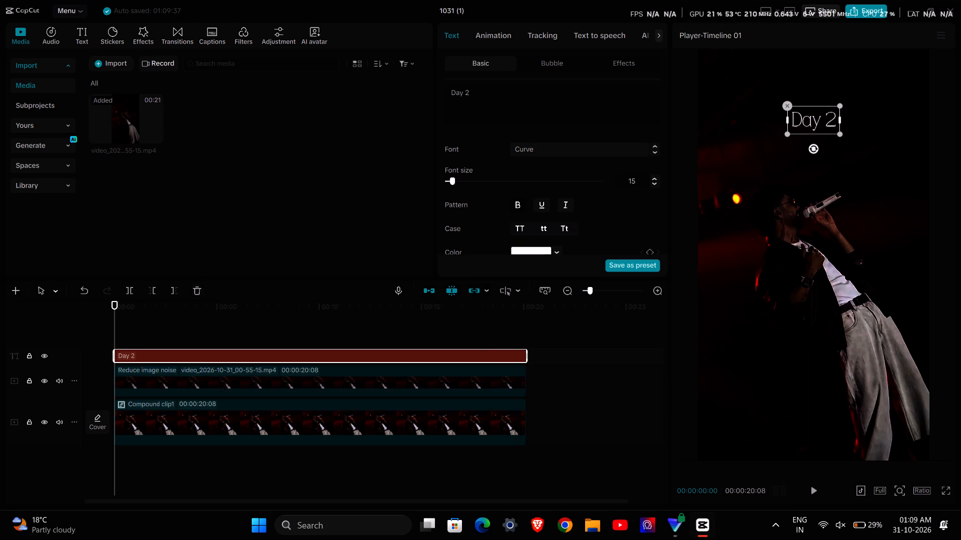
Add a second default text at the start of the timeline and replace its wording with "hardy sandhu".
left_click_drag(71, 33, 90, 38)
left_click(90, 38)
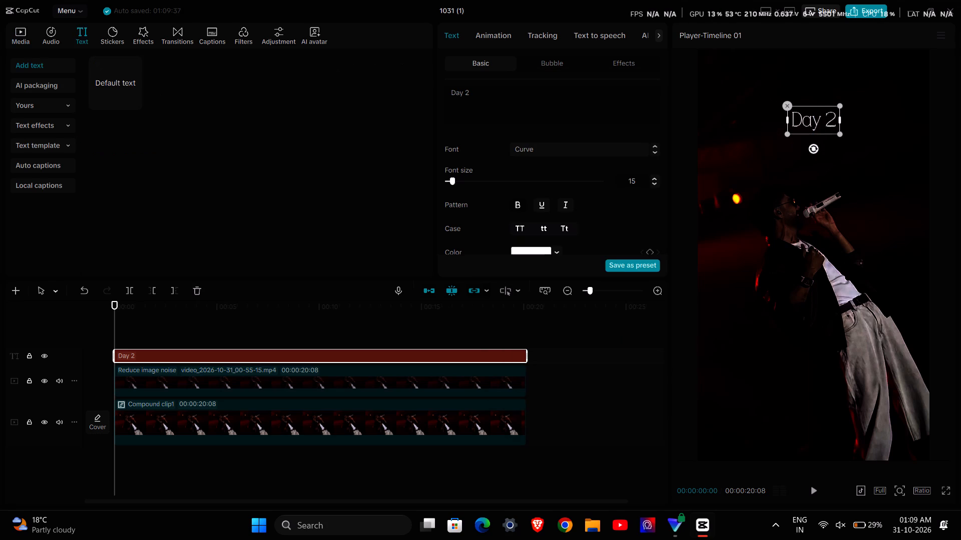
left_click(132, 98)
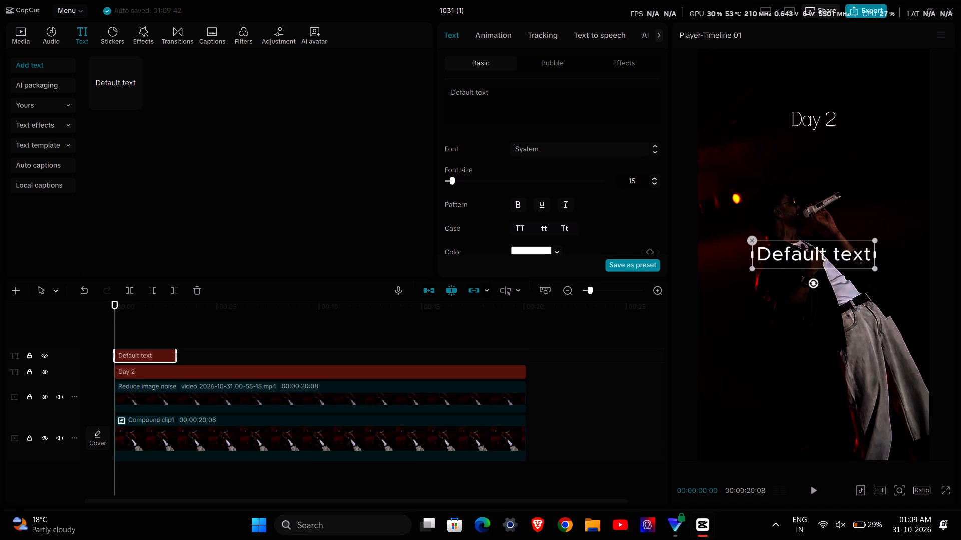
left_click_drag(509, 101, 402, 93)
type("hardy sandhu")
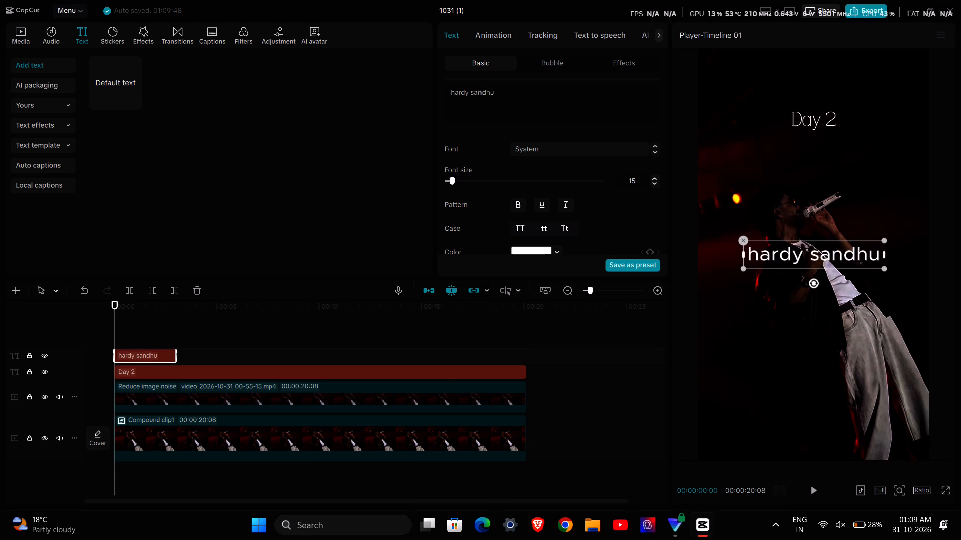
Format the new artist name text with capitalised words and bold lettering.
left_click(565, 226)
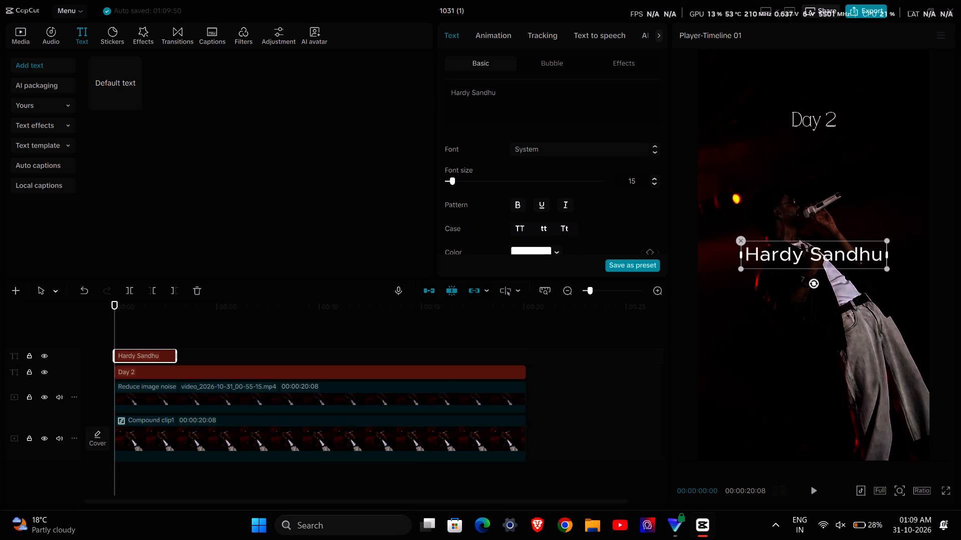
left_click(520, 205)
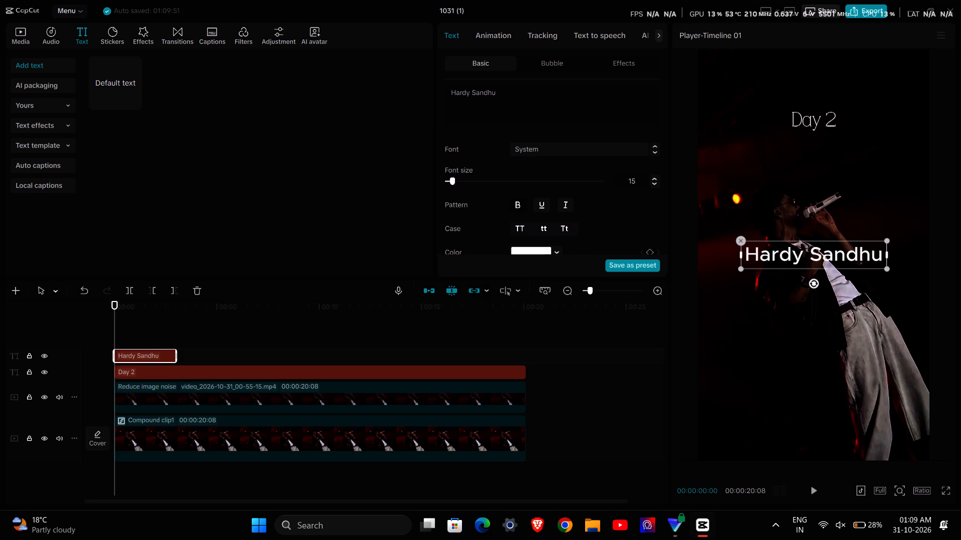
Move the "Hardy Sandhu" text up so it sits just below the "Day 2" title, above the singer's head.
left_click_drag(813, 259, 801, 173)
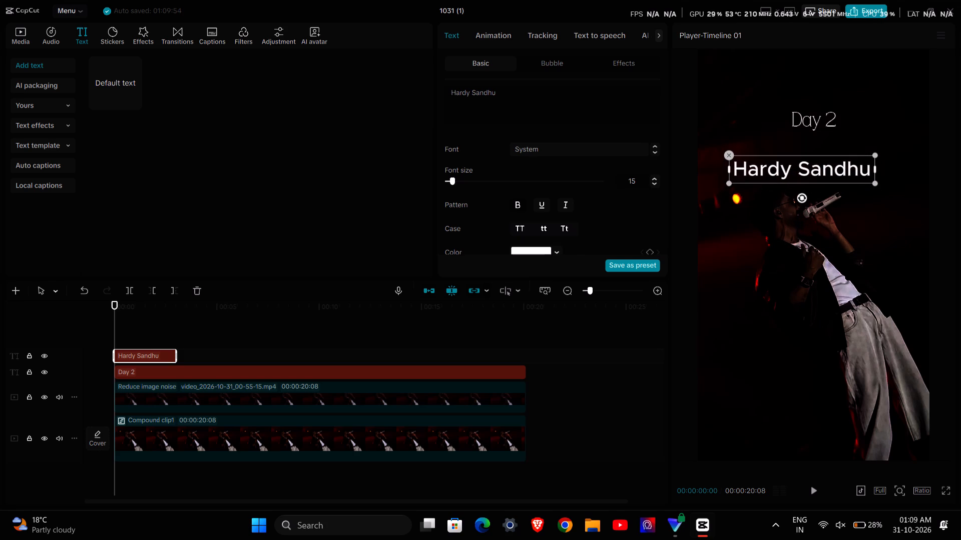
Set the character spacing of the "Hardy Sandhu" text to -1.
scroll(584, 199, "down", 1)
scroll(584, 199, "up", 1)
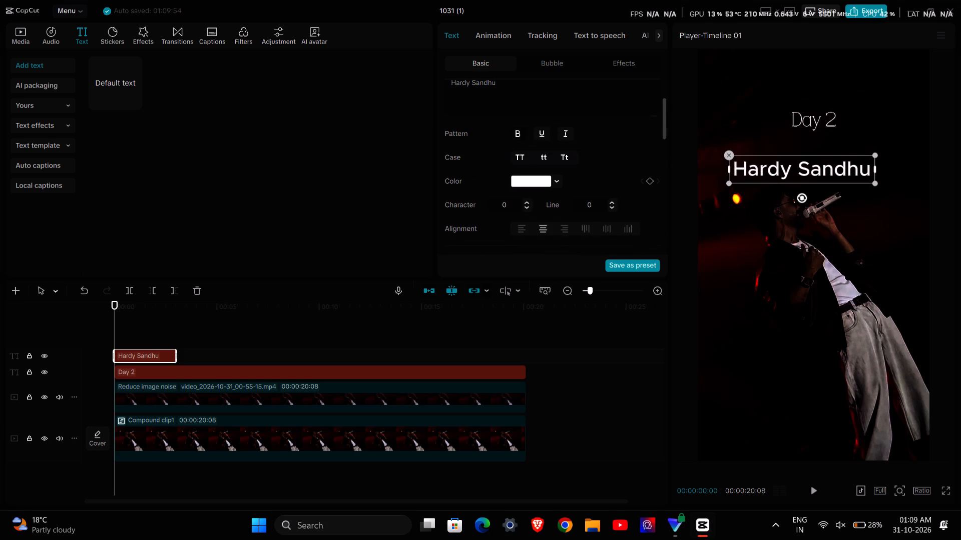
left_click(528, 209)
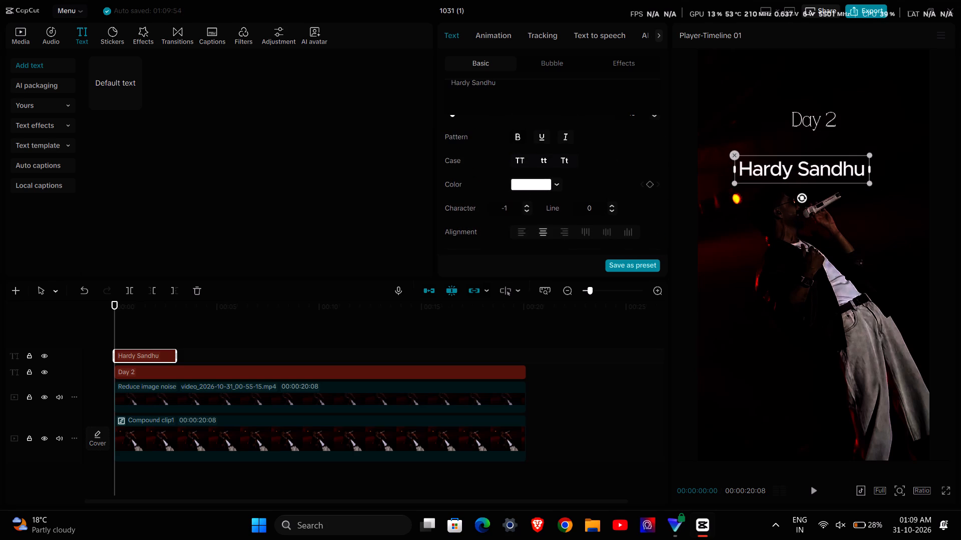
scroll(555, 131, "up", 2)
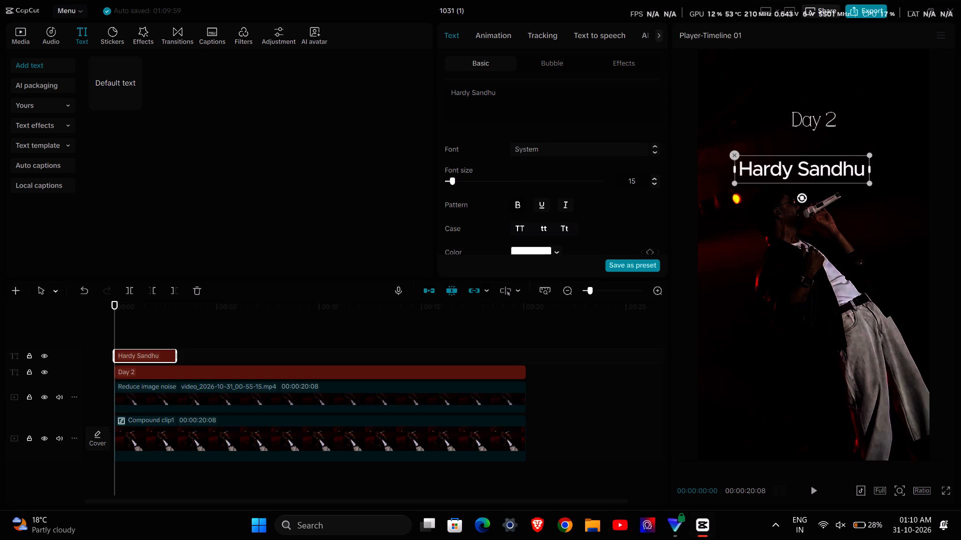
Look through the available fonts for a style suited to the "Hardy Sandhu" text.
left_click(603, 152)
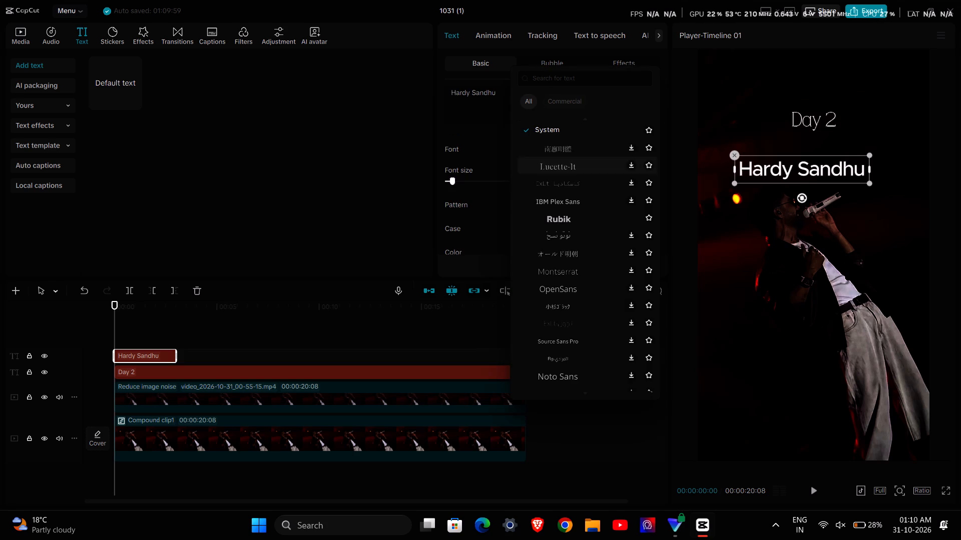
scroll(576, 225, "down", 1)
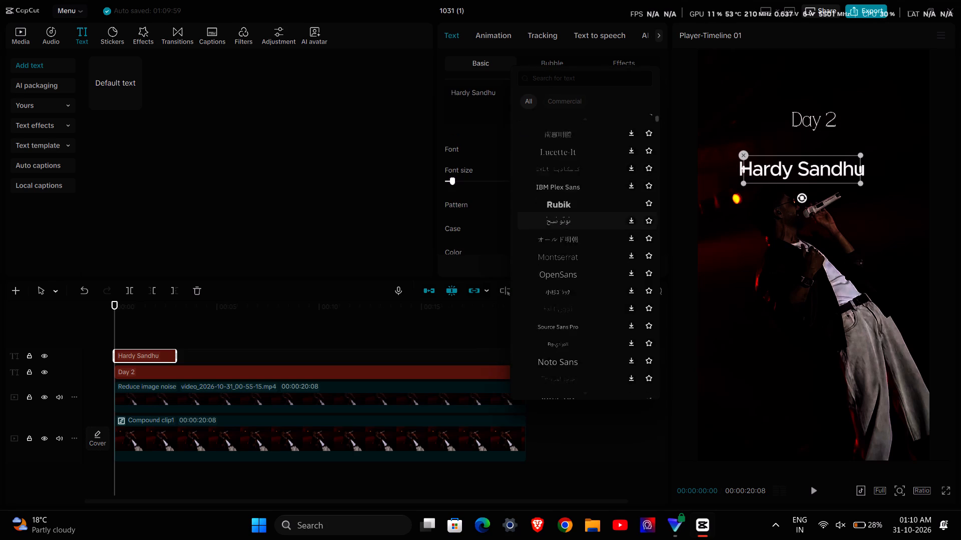
scroll(576, 225, "down", 1)
scroll(565, 267, "down", 2)
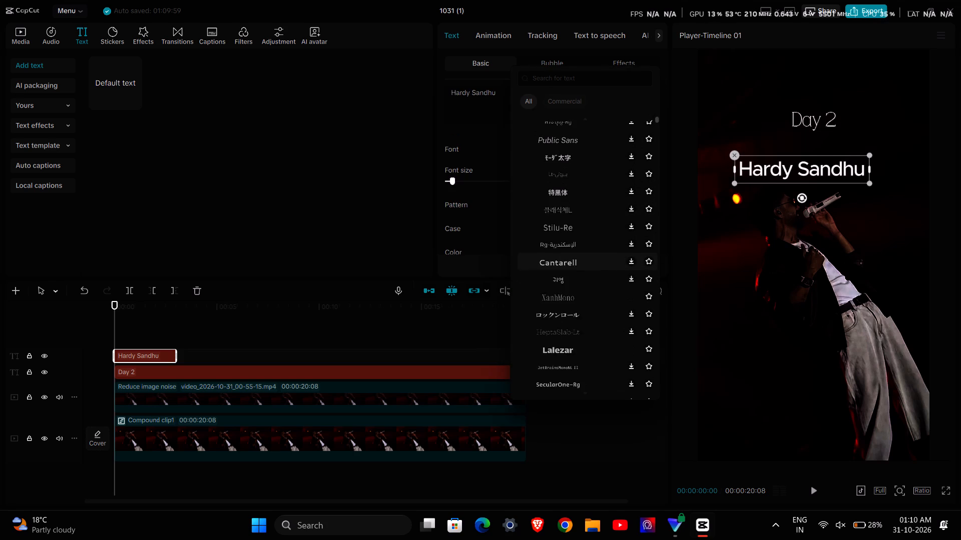
scroll(557, 302, "down", 1)
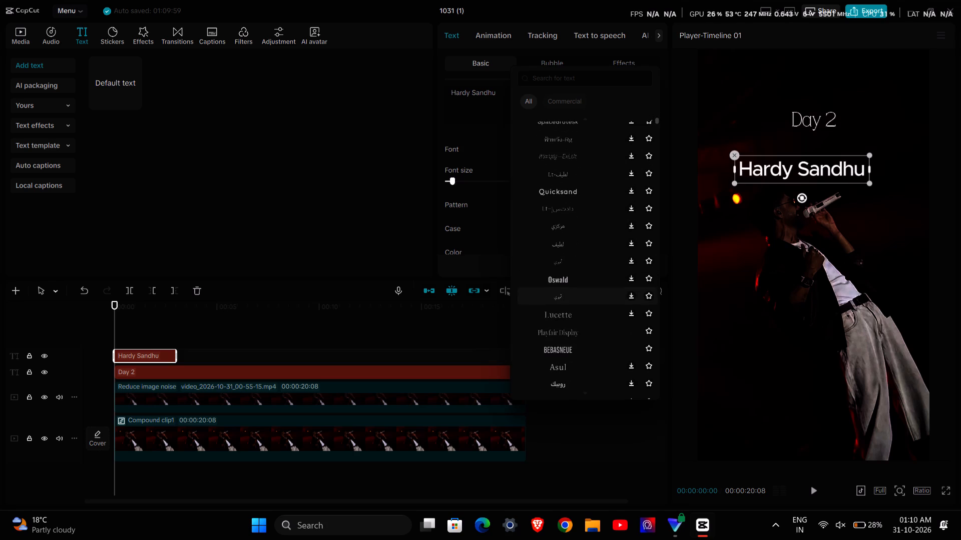
scroll(557, 334, "down", 2)
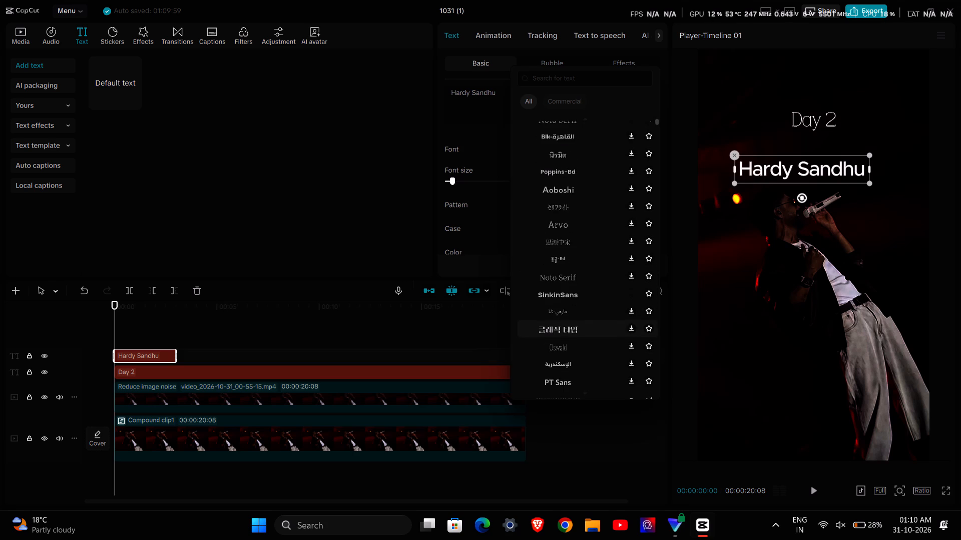
left_click(349, 315)
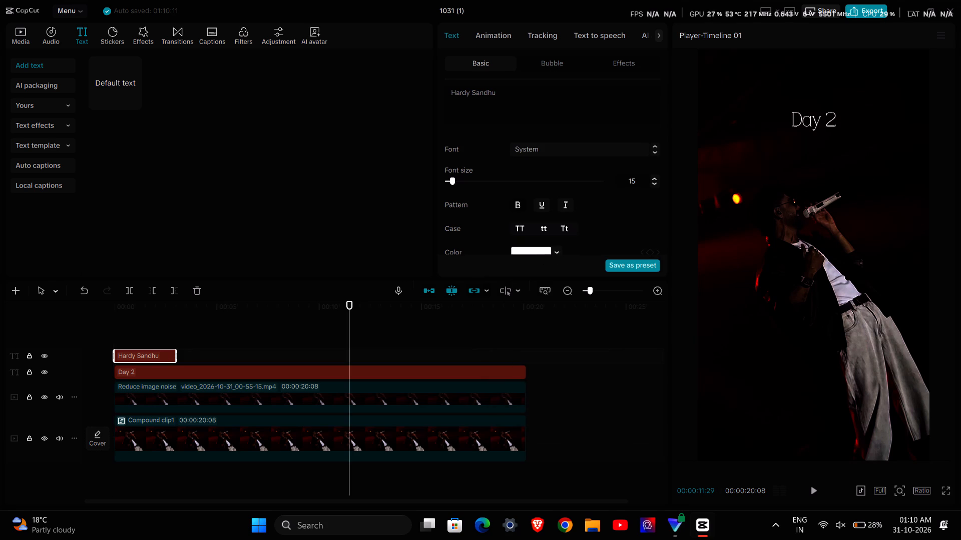
Extend the "Hardy Sandhu" text clip to the end of the video, matching the "Day 2" title's length.
left_click_drag(176, 355, 522, 353)
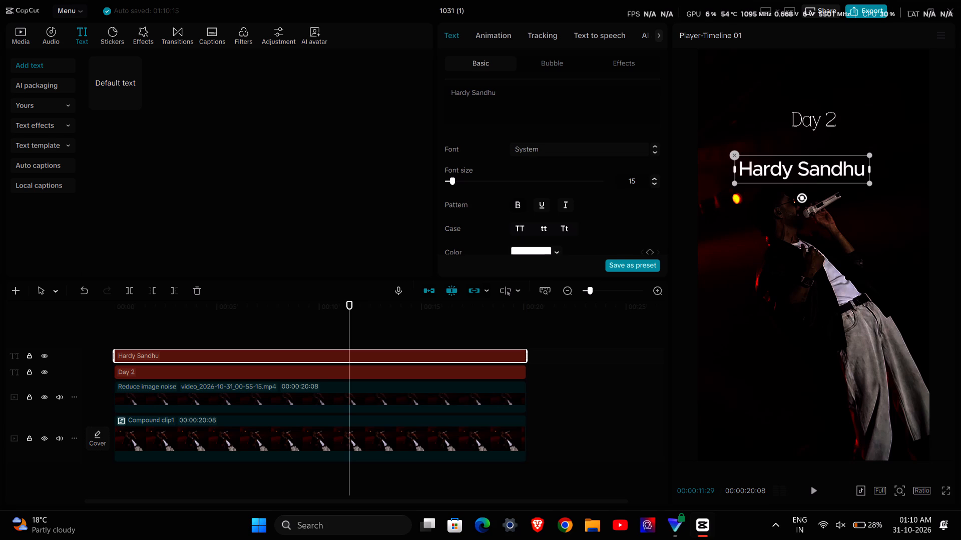
left_click(278, 401)
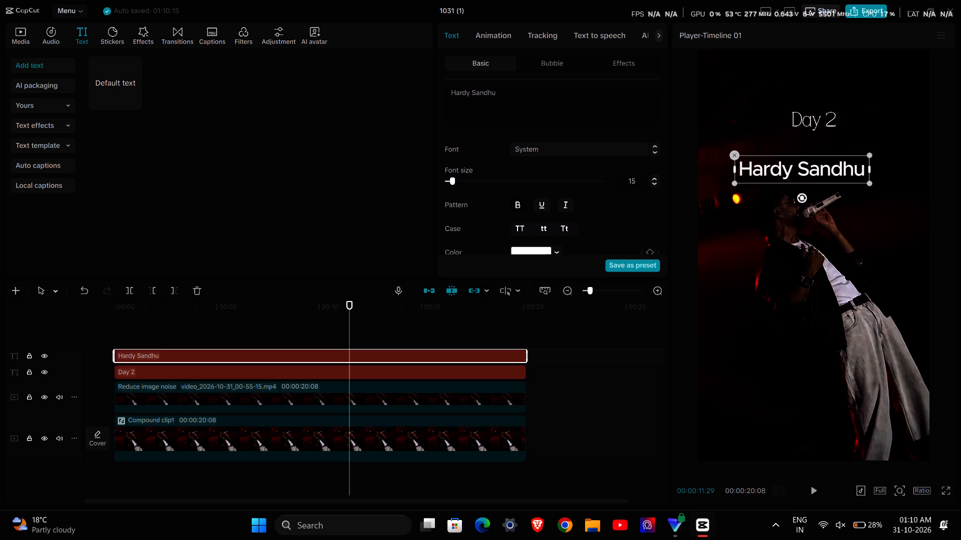
Duplicate the main compound clip at the start of the timeline and place the copy above the noise-reduced video, below the titles.
left_click(237, 434)
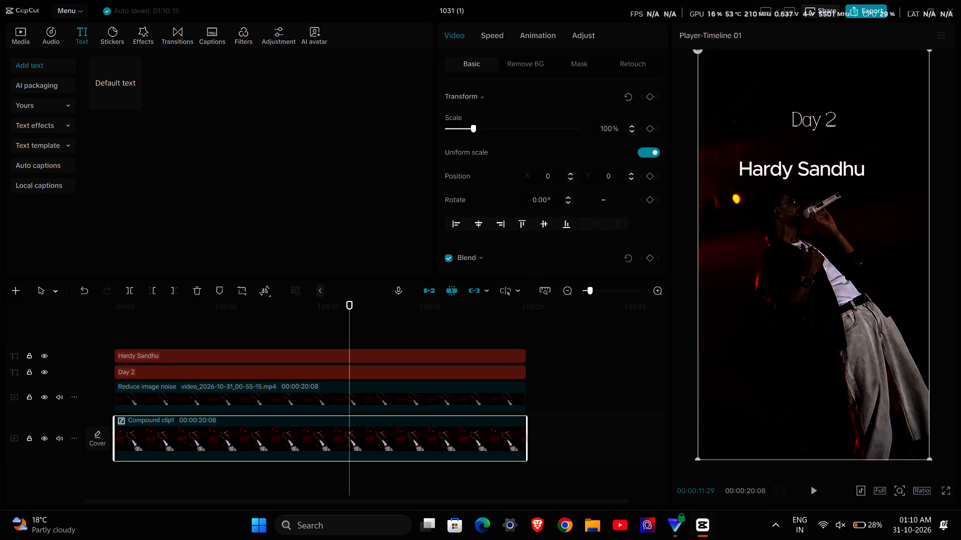
key("ctrl+c")
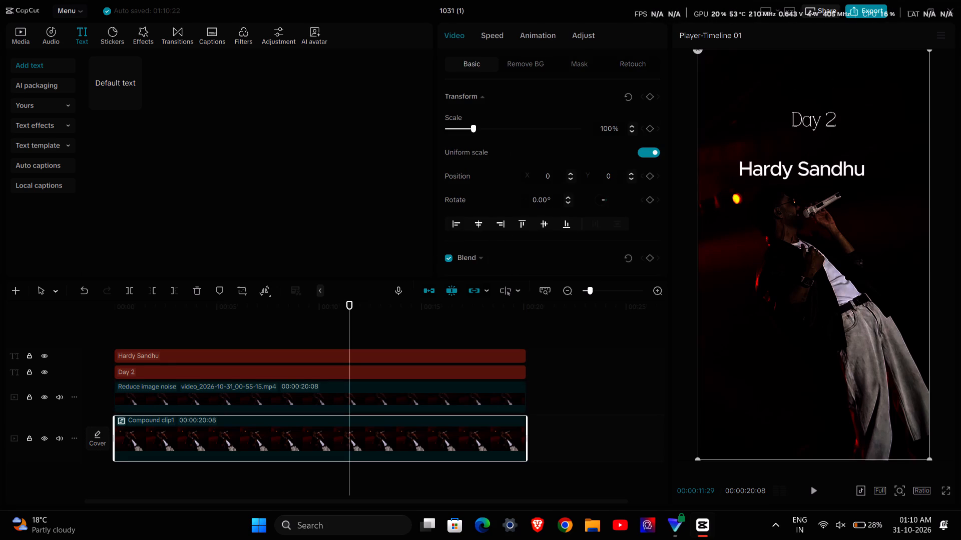
left_click(125, 321)
left_click_drag(125, 321, 115, 324)
key("ctrl+c")
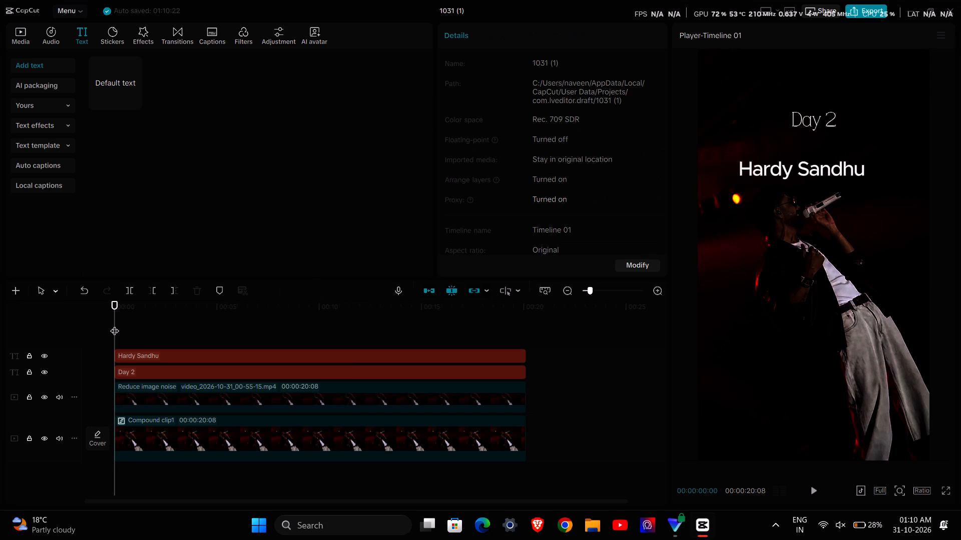
key("ctrl+v")
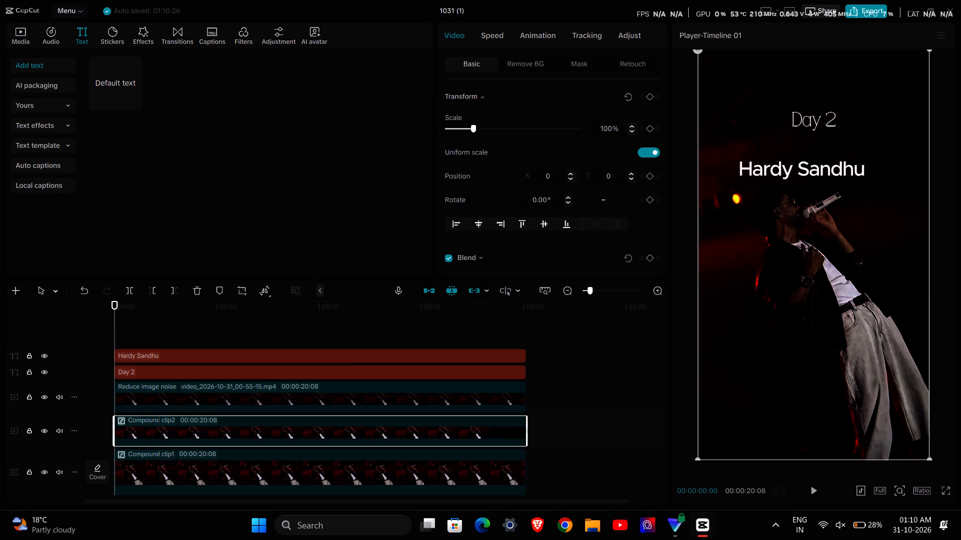
left_click_drag(167, 425, 169, 384)
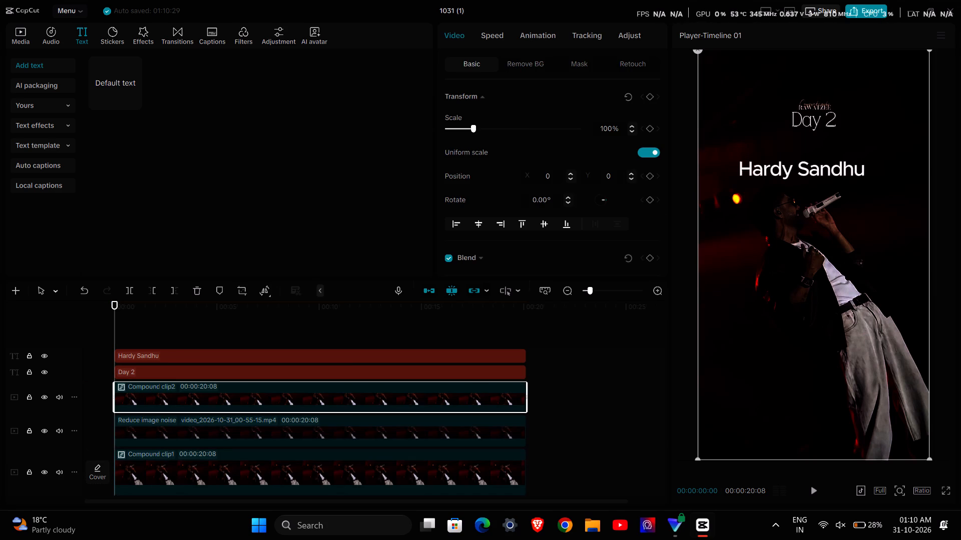
Apply automatic background removal to the duplicated compound clip.
left_click(531, 64)
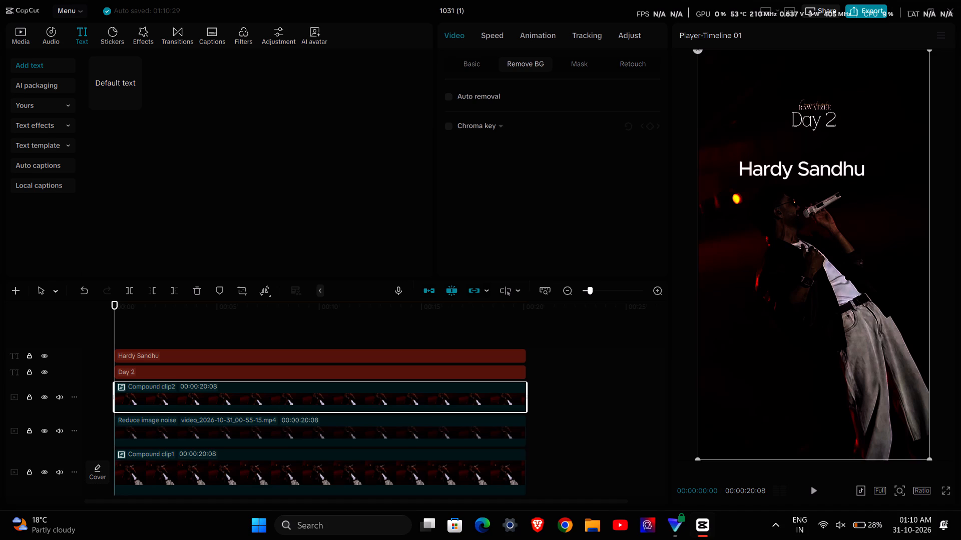
left_click(450, 96)
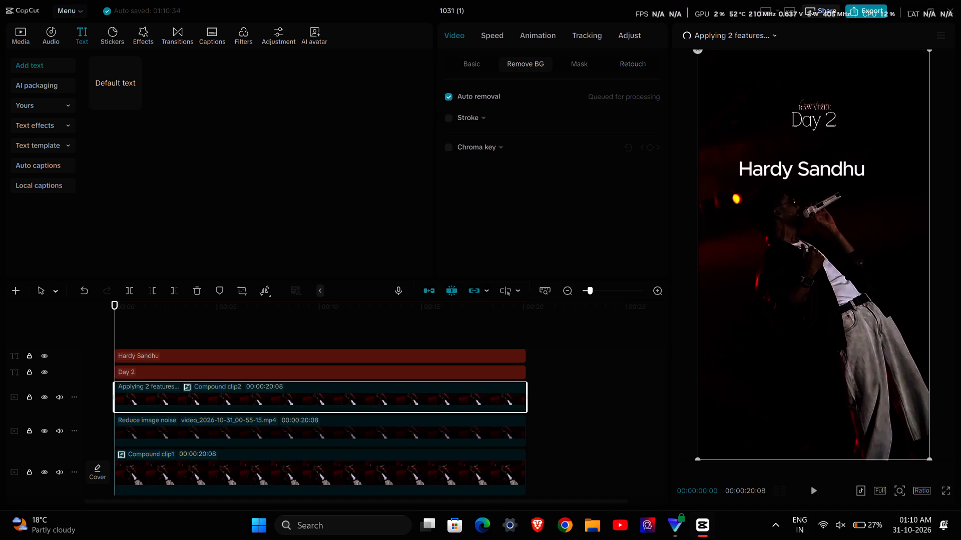
left_click(609, 97)
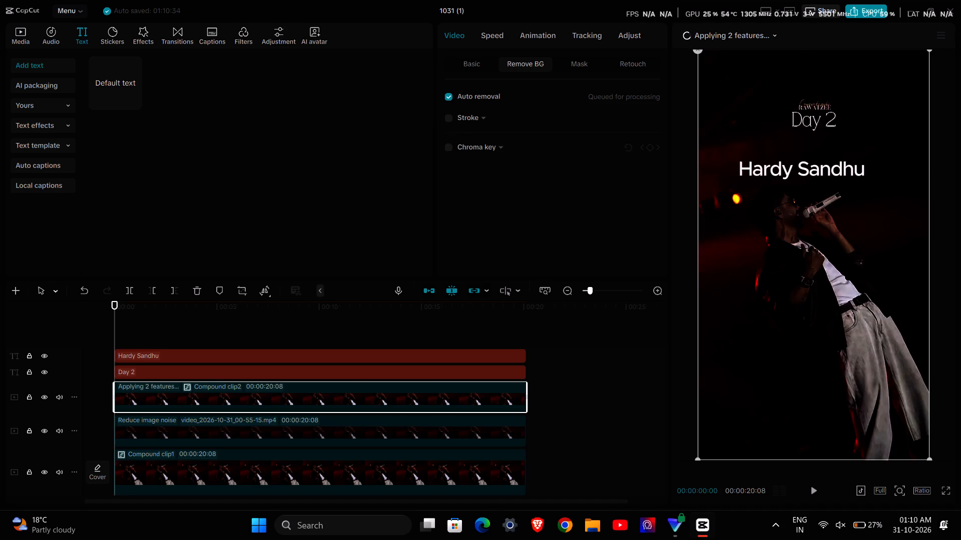
Move the "Hardy Sandhu" text clip to a track directly beneath the duplicated compound clip and above the noise-reduced video.
double_click(191, 340)
left_click_drag(168, 353, 158, 406)
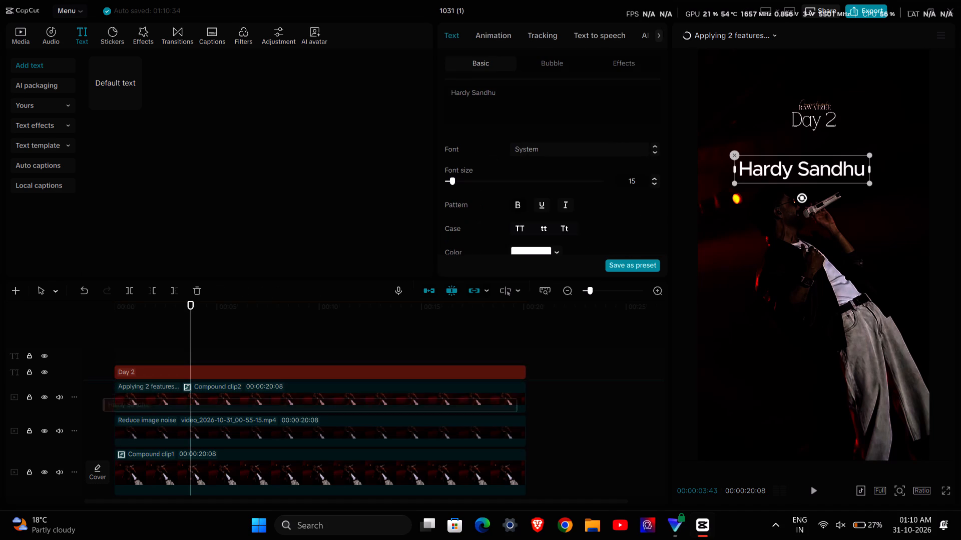
left_click_drag(158, 406, 158, 412)
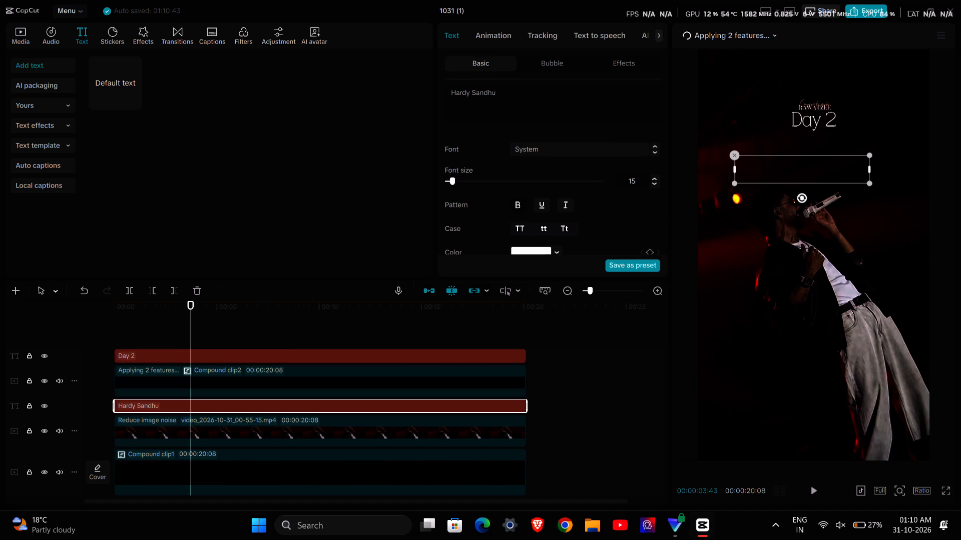
Check the background removal's processing status on the duplicated compound clip.
left_click(227, 376)
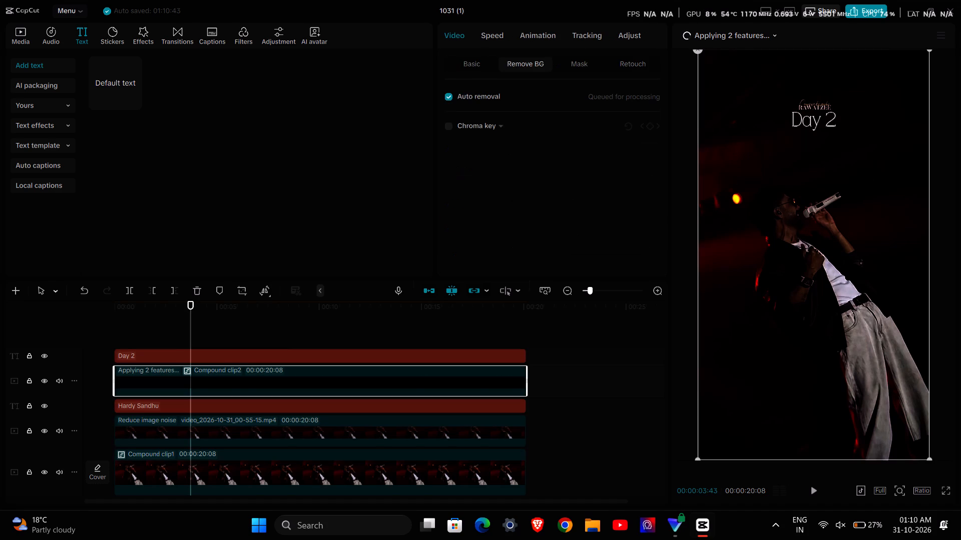
left_click(610, 96)
left_click(610, 96)
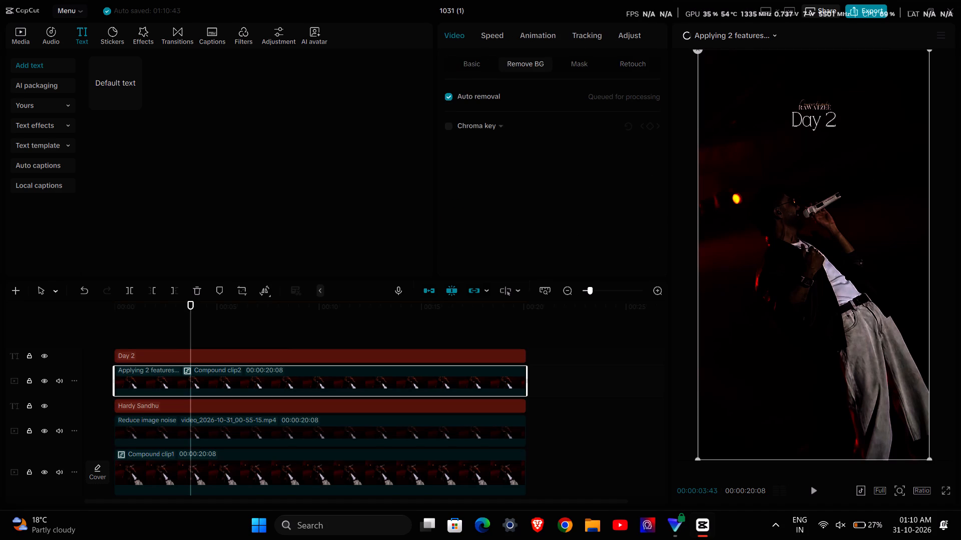
Close the project and quit CapCut completely, returning to the desktop.
left_click(951, 13)
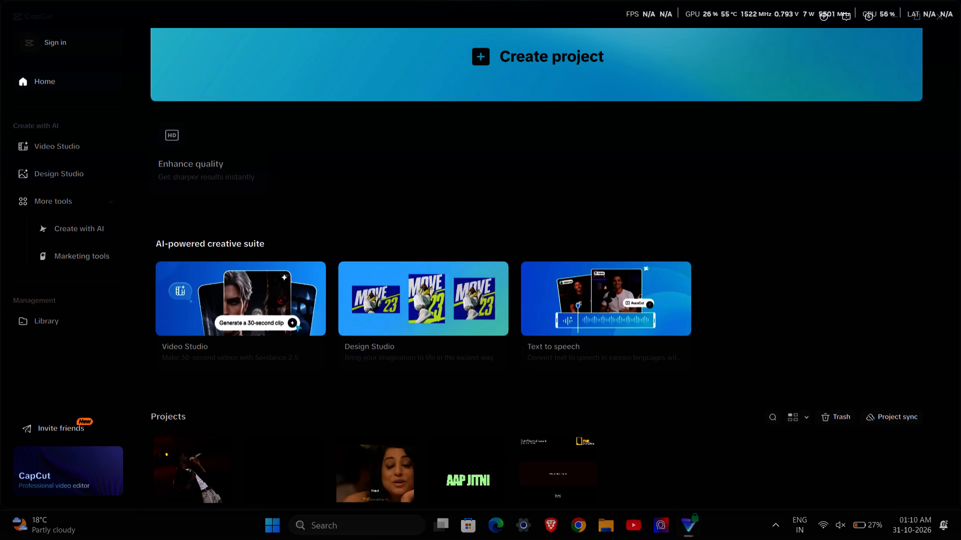
left_click(940, 15)
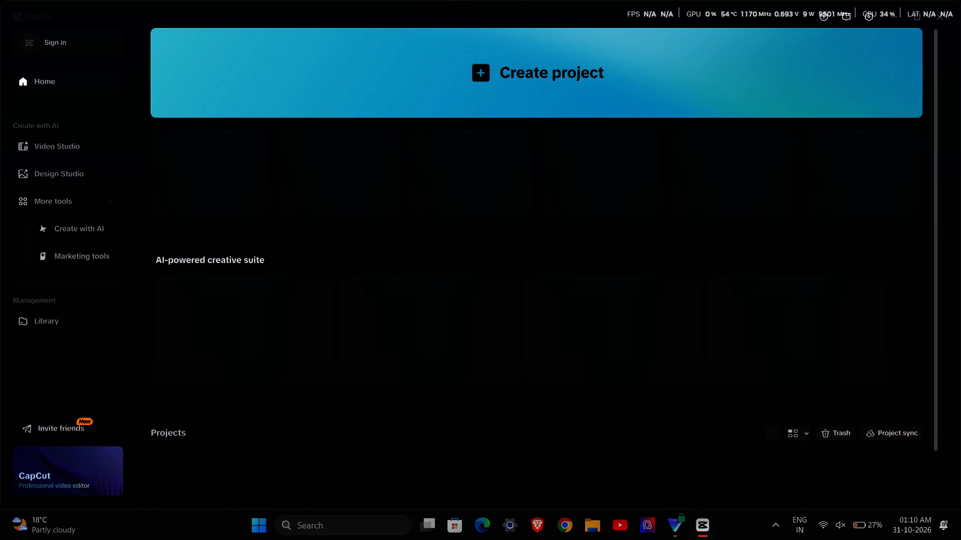
left_click(941, 15)
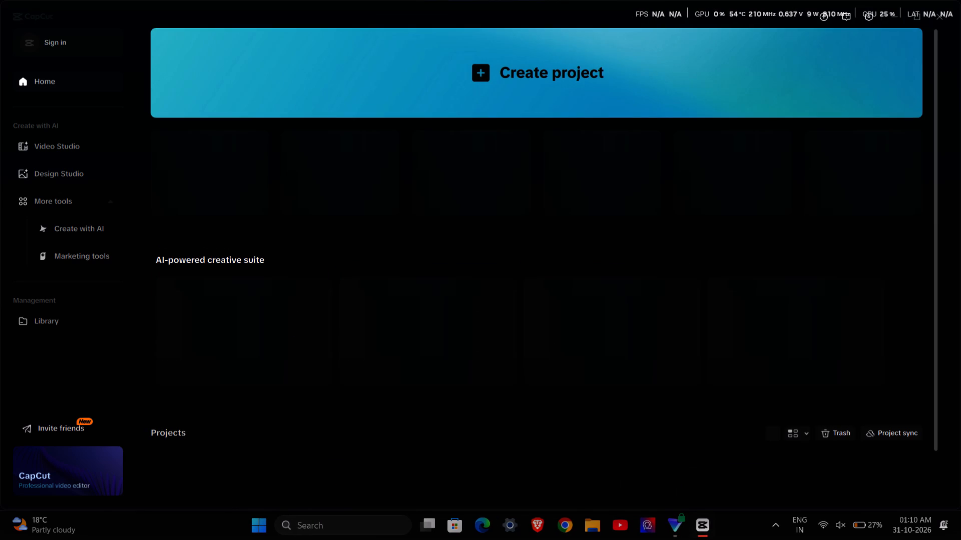
left_click(490, 131)
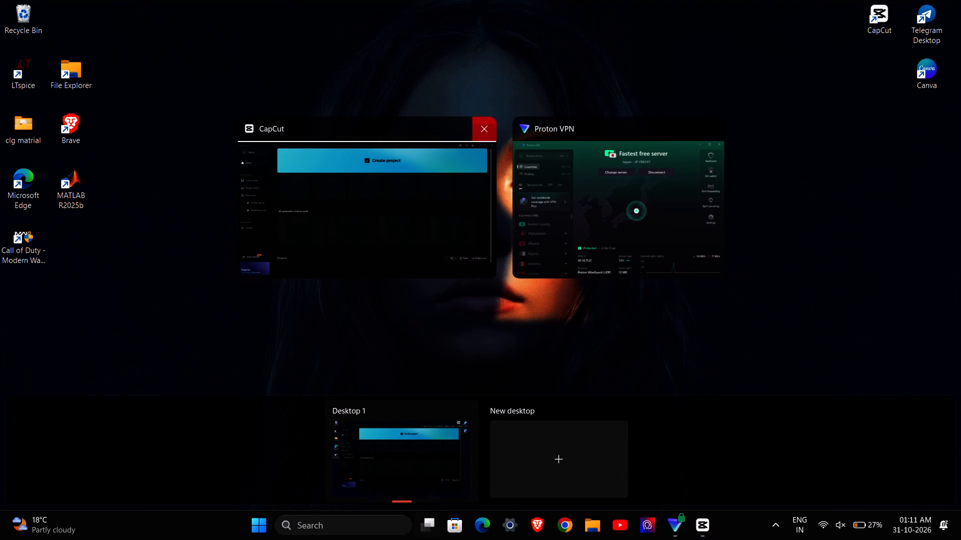
left_click(461, 60)
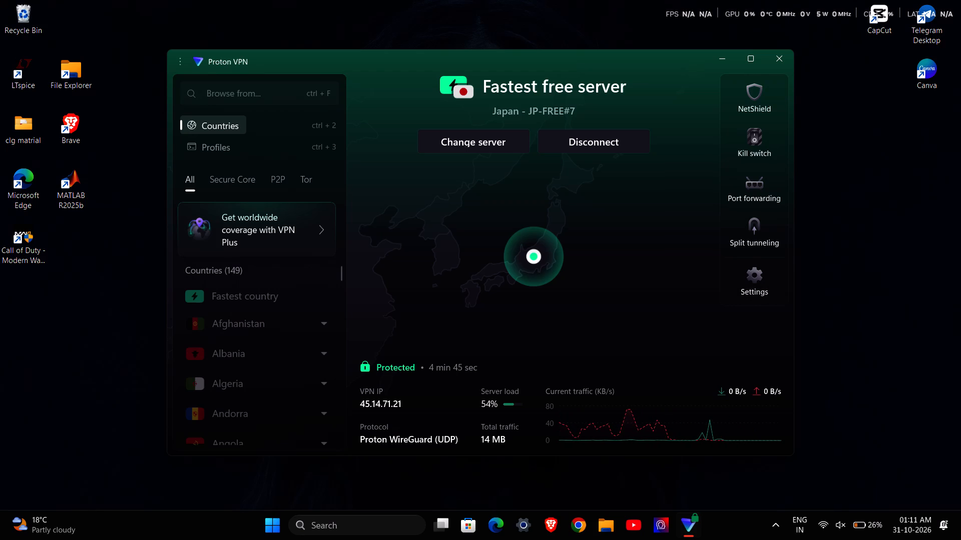
Relaunch CapCut from the desktop.
left_click(890, 13)
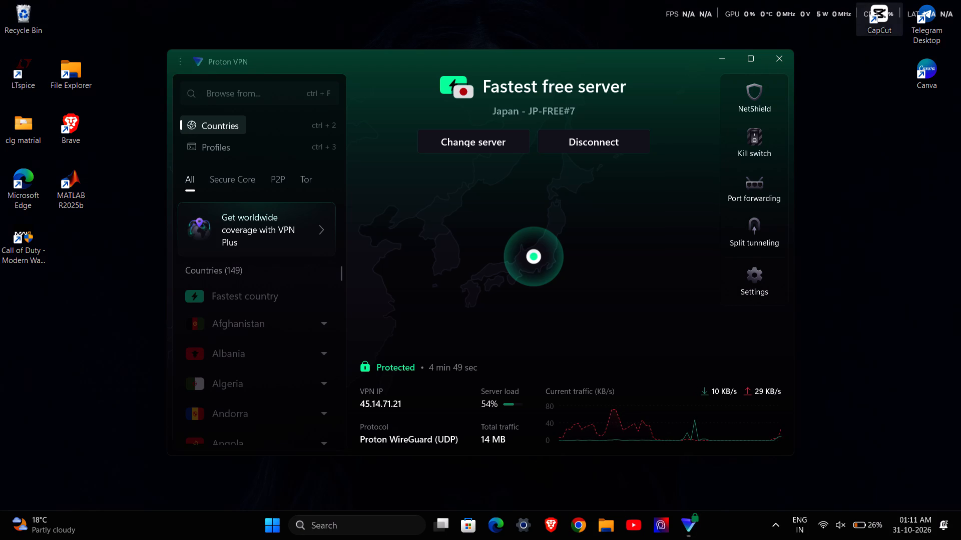
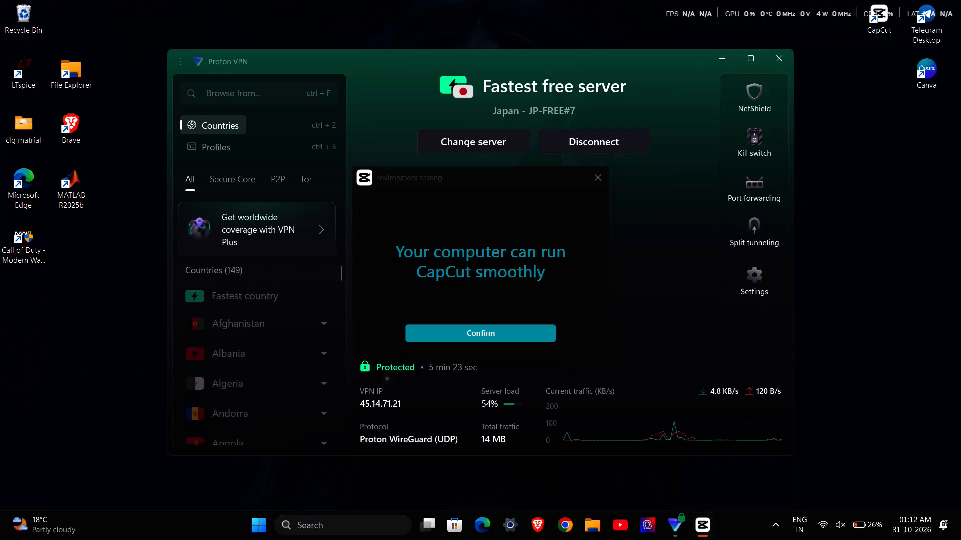
Confirm the environment test result and open the concert project "1031 (1)".
left_click(507, 334)
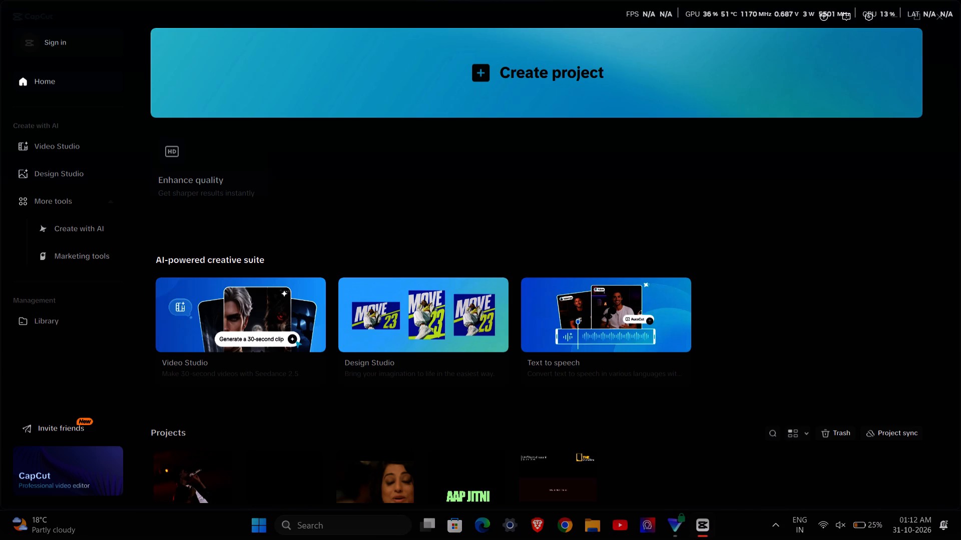
left_click(180, 485)
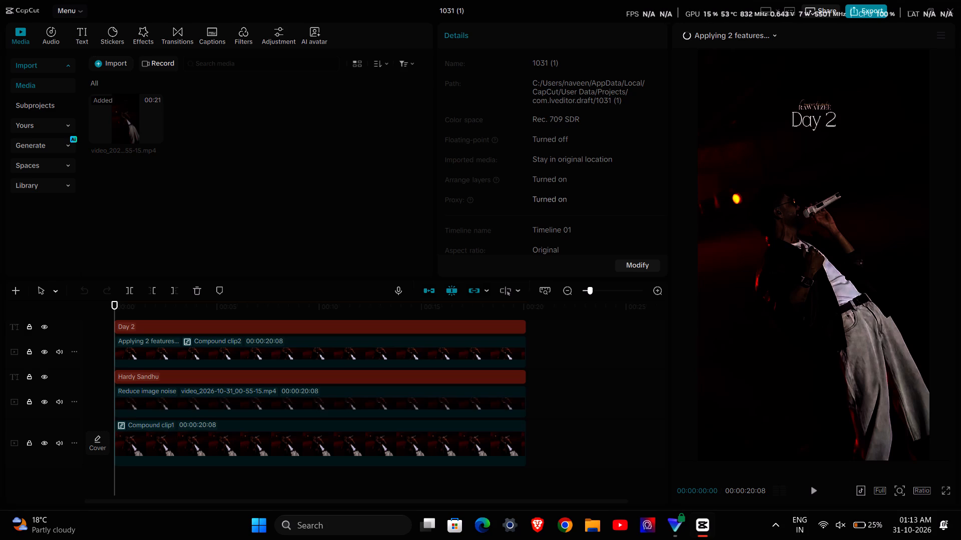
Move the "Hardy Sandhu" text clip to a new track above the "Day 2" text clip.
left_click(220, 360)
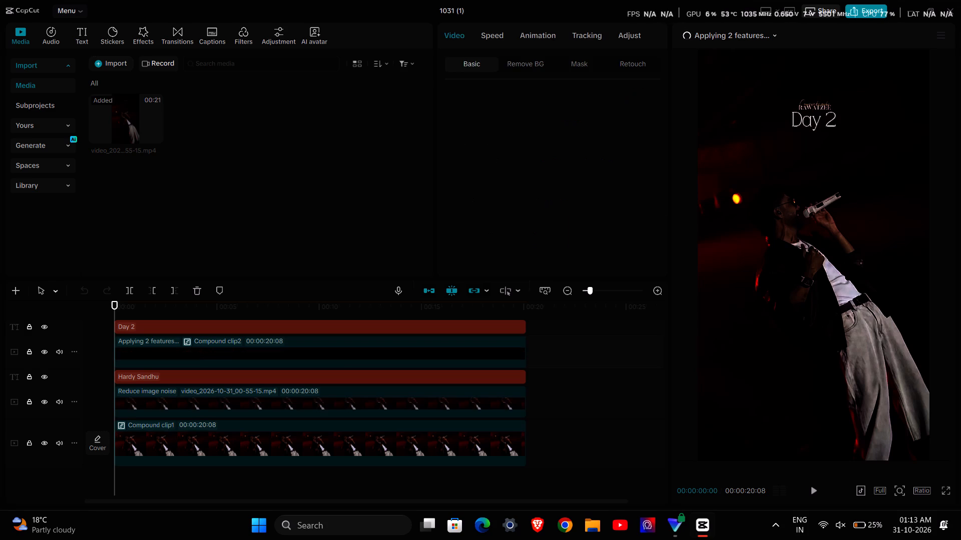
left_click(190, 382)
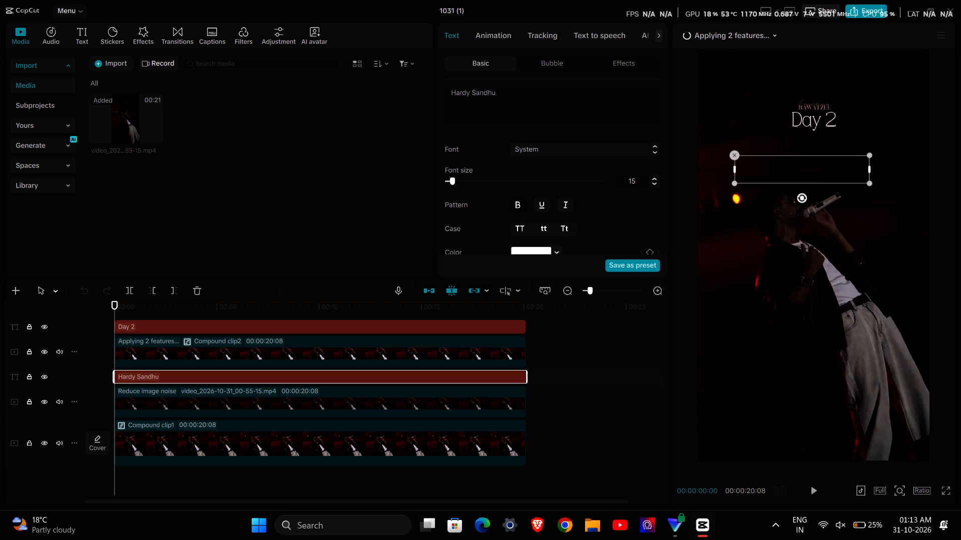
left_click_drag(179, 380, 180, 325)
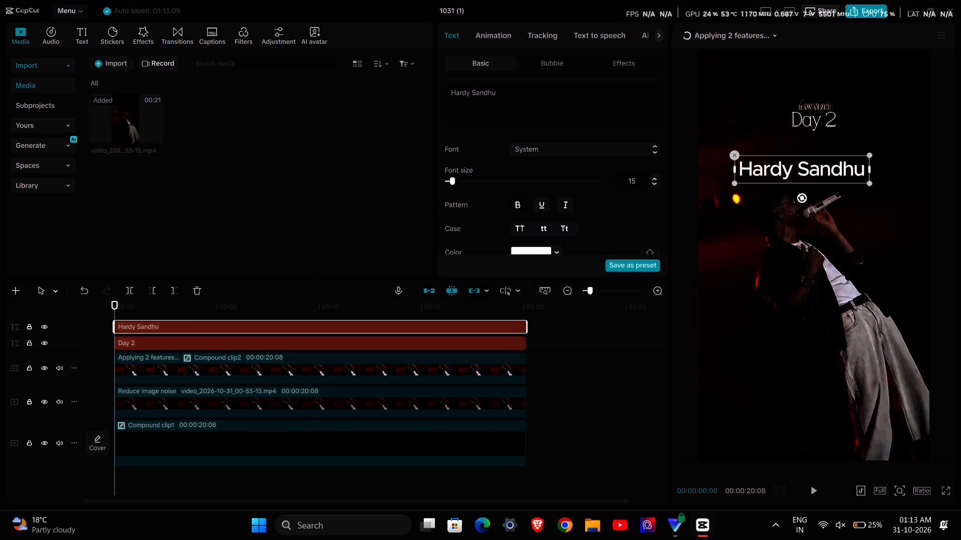
Move the noise-reduced video clip to the track directly above Compound clip2.
left_click(182, 398)
left_click_drag(182, 398, 188, 369)
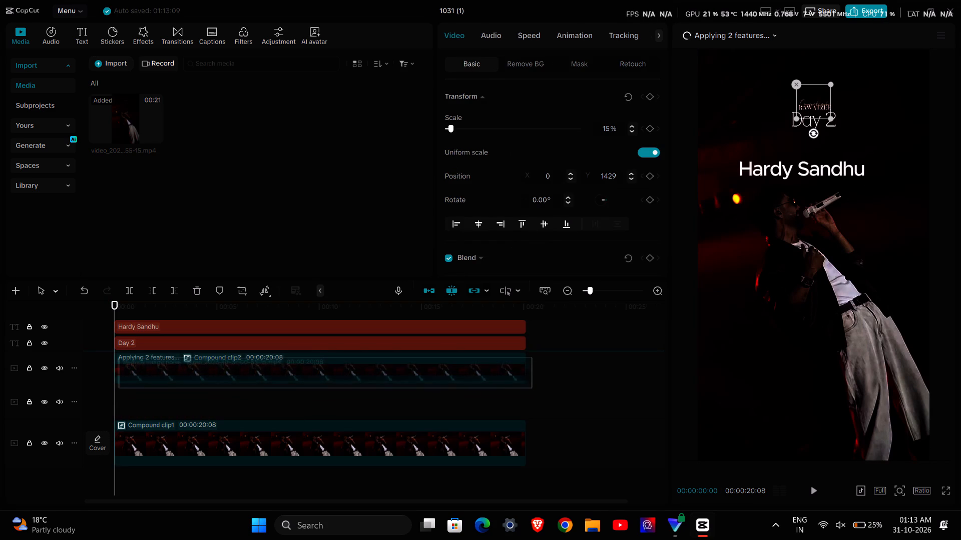
left_click_drag(188, 369, 175, 358)
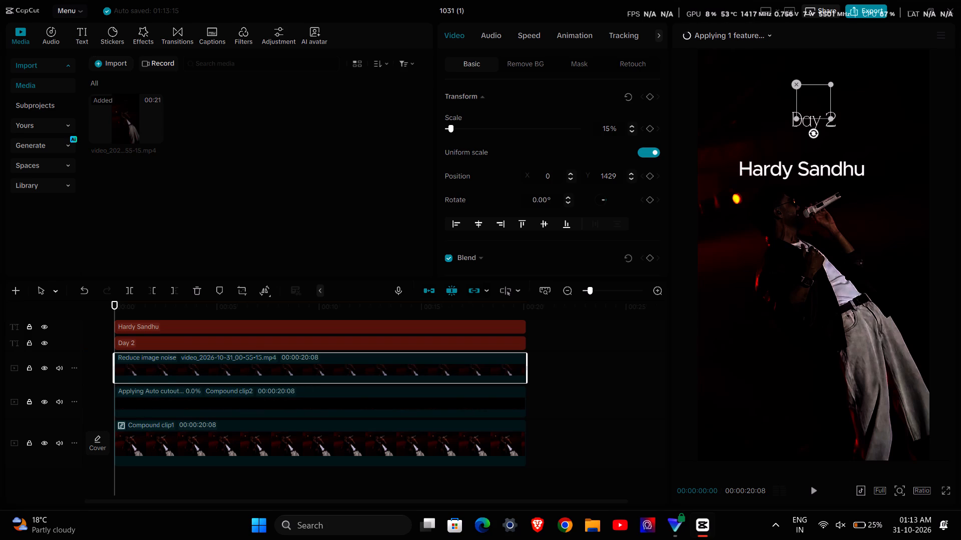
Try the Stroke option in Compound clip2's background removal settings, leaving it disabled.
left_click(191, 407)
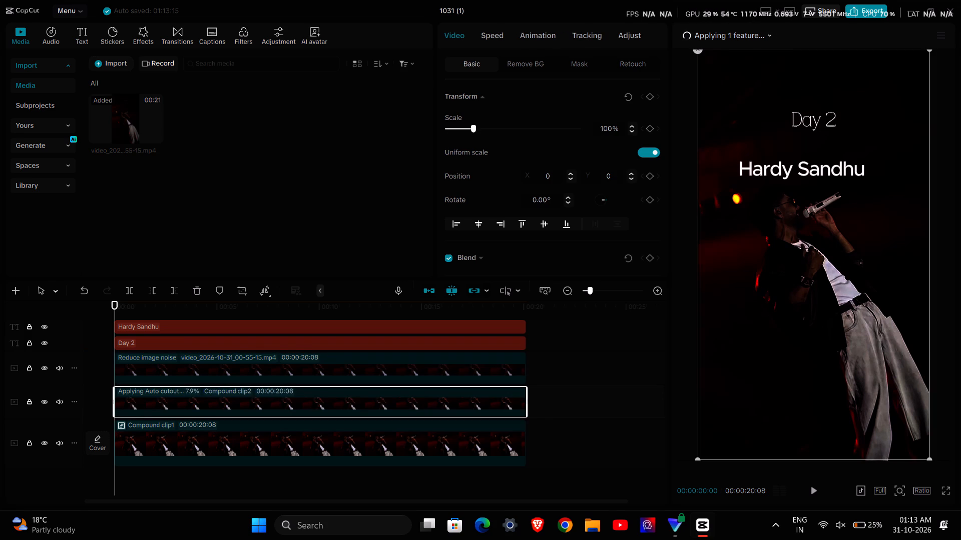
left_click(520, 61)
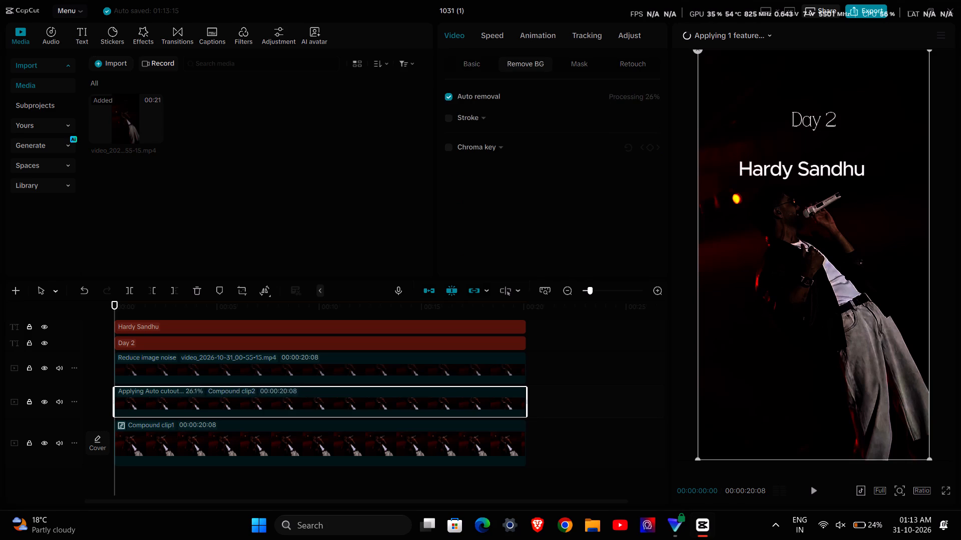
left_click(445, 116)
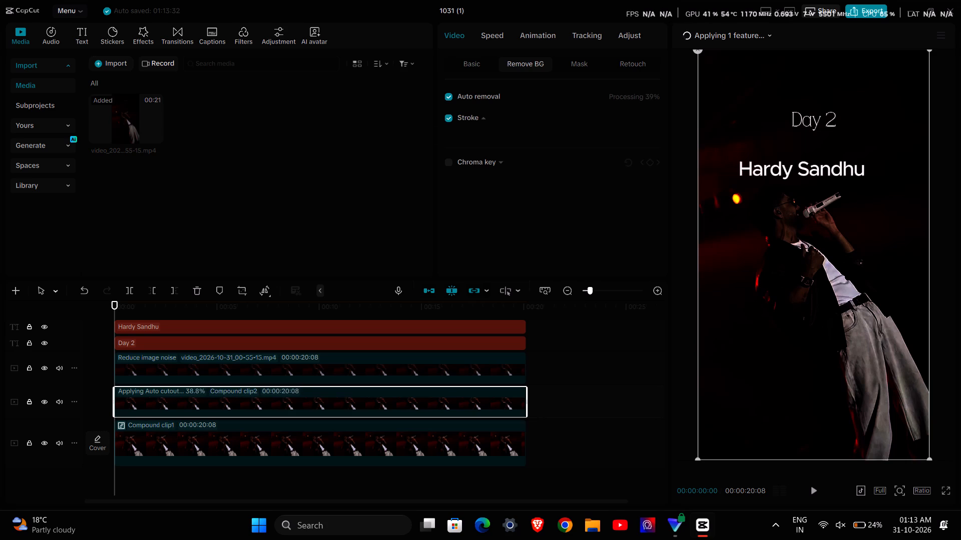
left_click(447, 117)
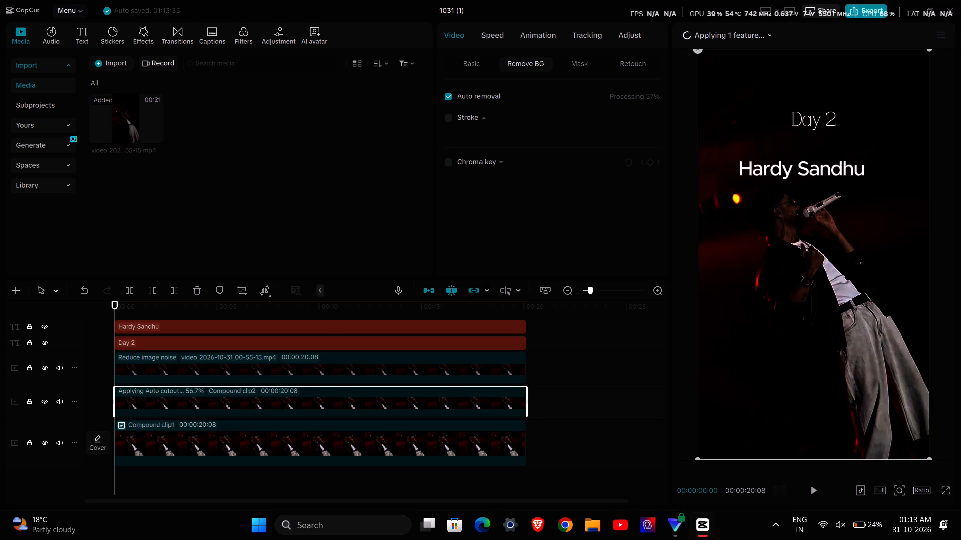
Move the "Hardy Sandhu" text clip to a track between Compound clip2 and Compound clip1.
left_click_drag(242, 326, 239, 417)
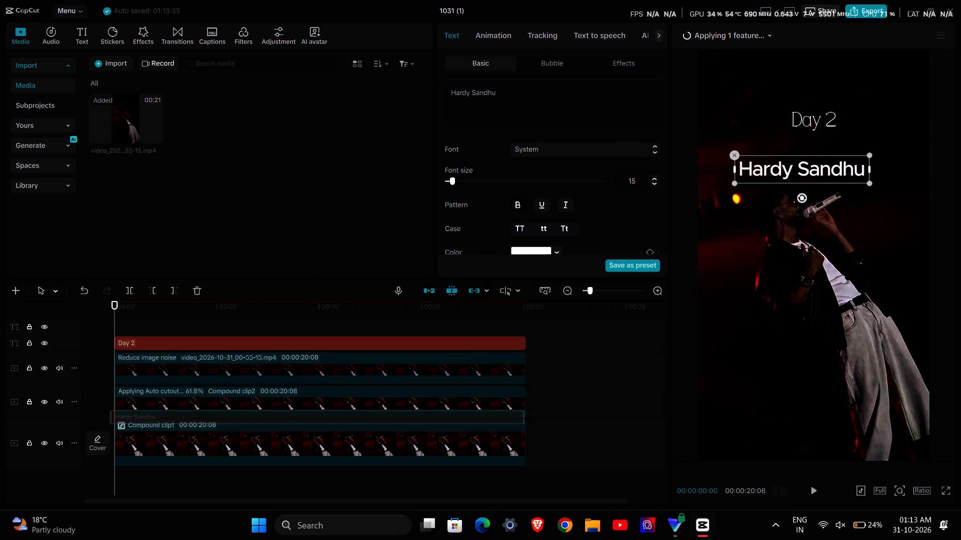
Lower the "Hardy Sandhu" title in the preview so it sits behind the singer's head.
left_click_drag(763, 156, 763, 173)
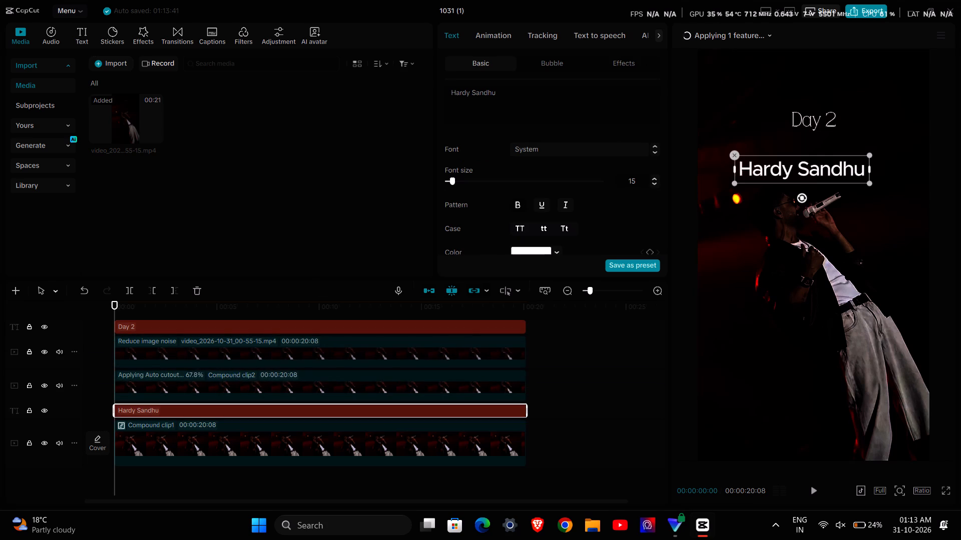
left_click_drag(763, 173, 748, 184)
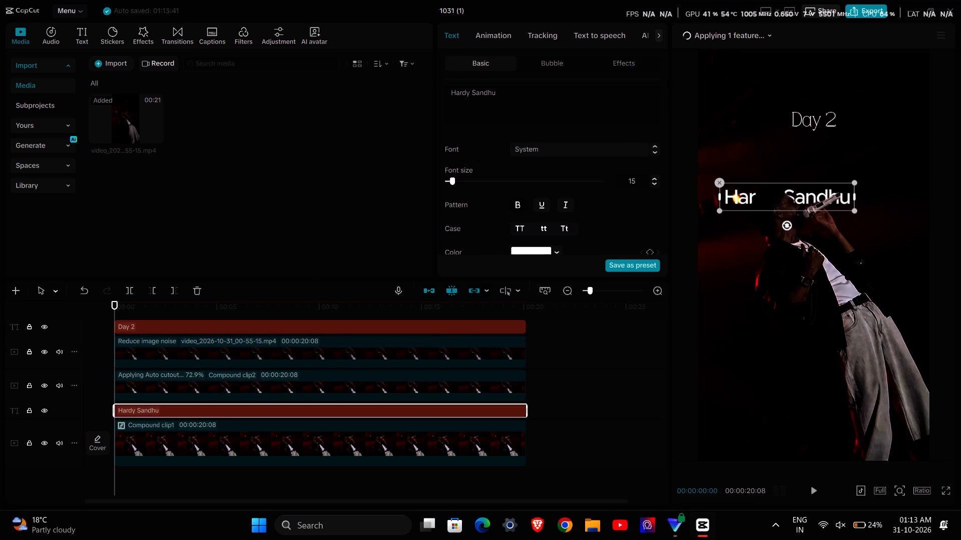
left_click_drag(748, 184, 760, 182)
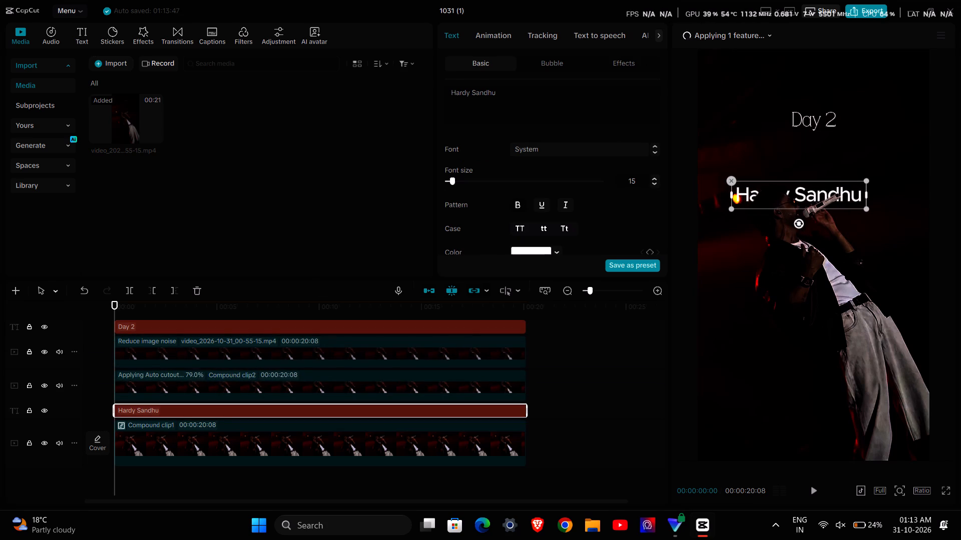
Enlarge the "Day 2" title to roughly twice its size and centre it horizontally just above the "Hardy Sandhu" title.
left_click(814, 111)
left_click_drag(814, 116, 791, 143)
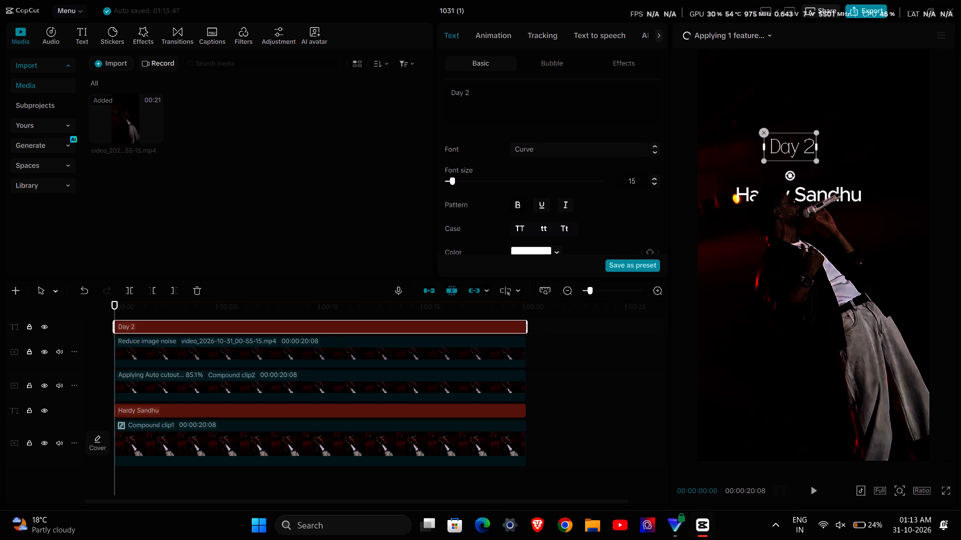
left_click_drag(791, 143, 788, 142)
left_click(810, 142)
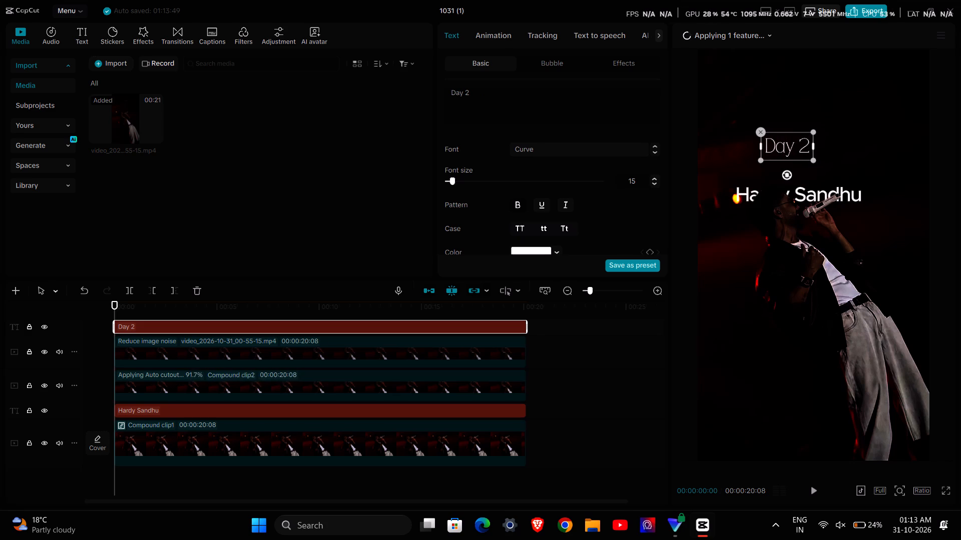
left_click_drag(814, 160, 850, 196)
left_click_drag(800, 148, 822, 147)
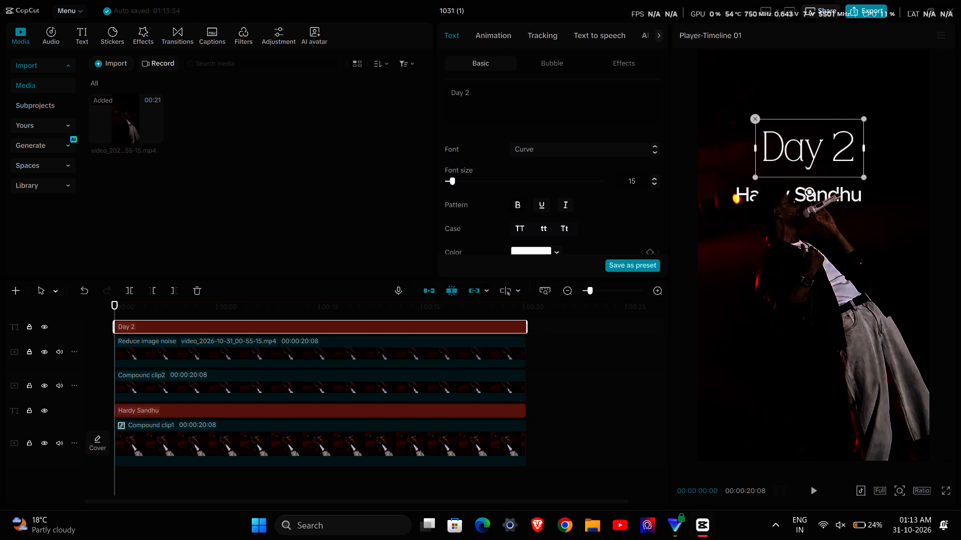
left_click_drag(822, 147, 827, 147)
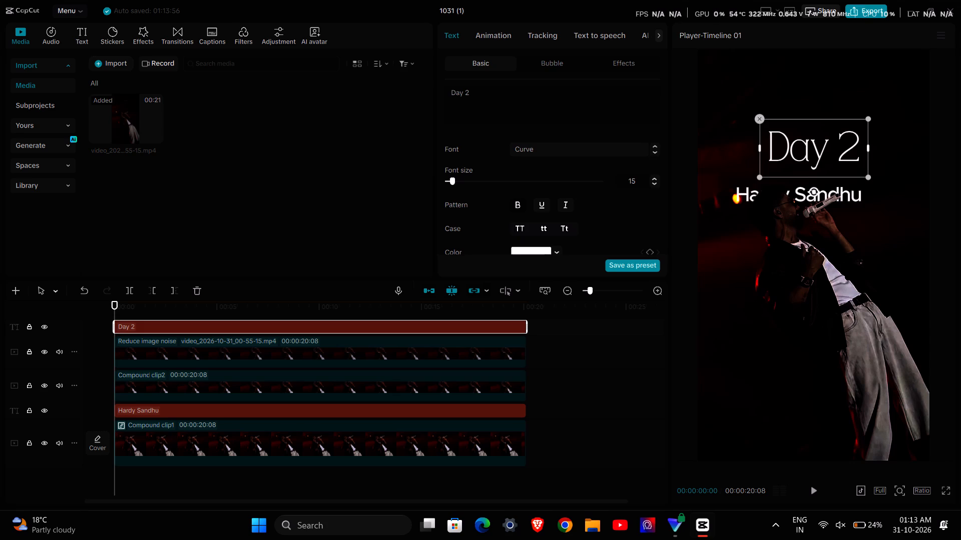
left_click(847, 190)
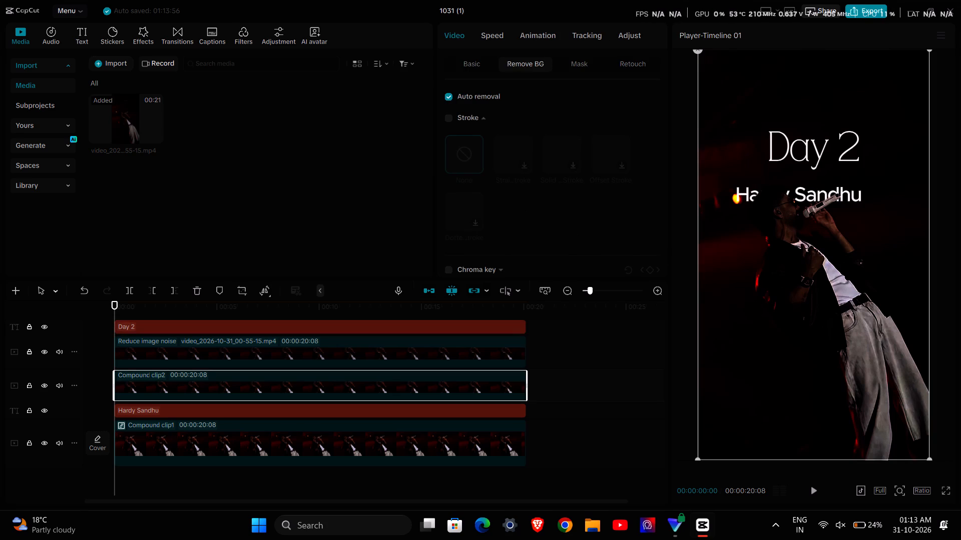
left_click(779, 151)
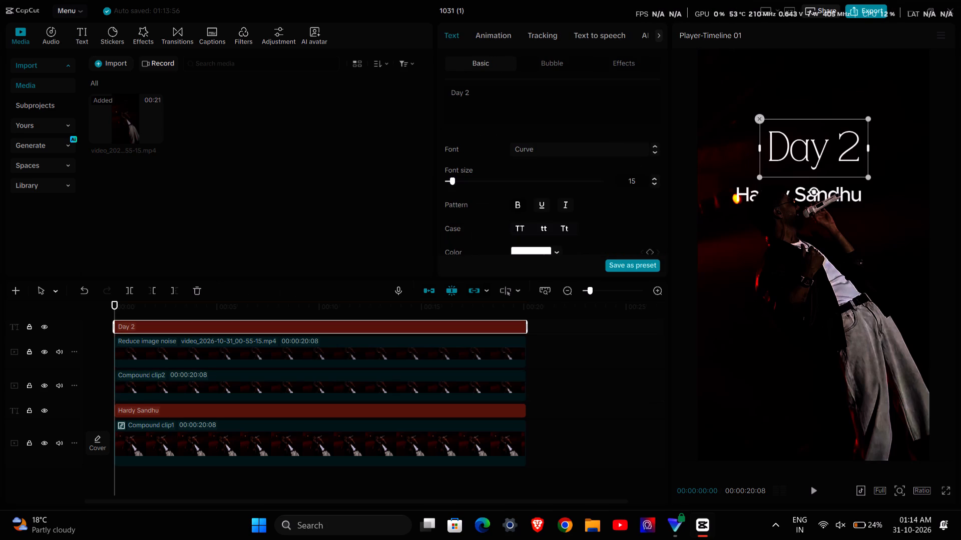
left_click_drag(866, 176, 862, 171)
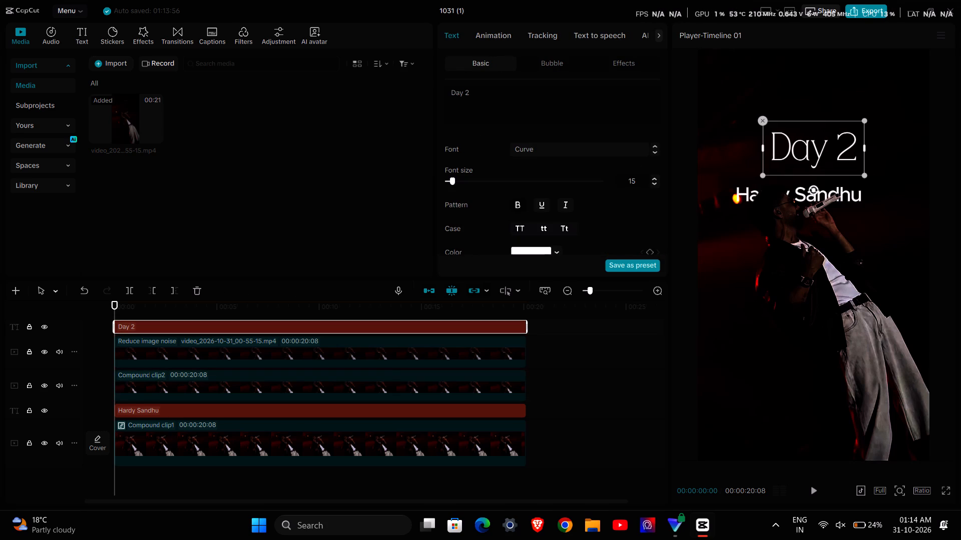
left_click_drag(812, 149, 803, 149)
Enlarge the "Hardy Sandhu" title and centre it horizontally beneath "Day 2", behind the singer's head.
left_click(858, 197)
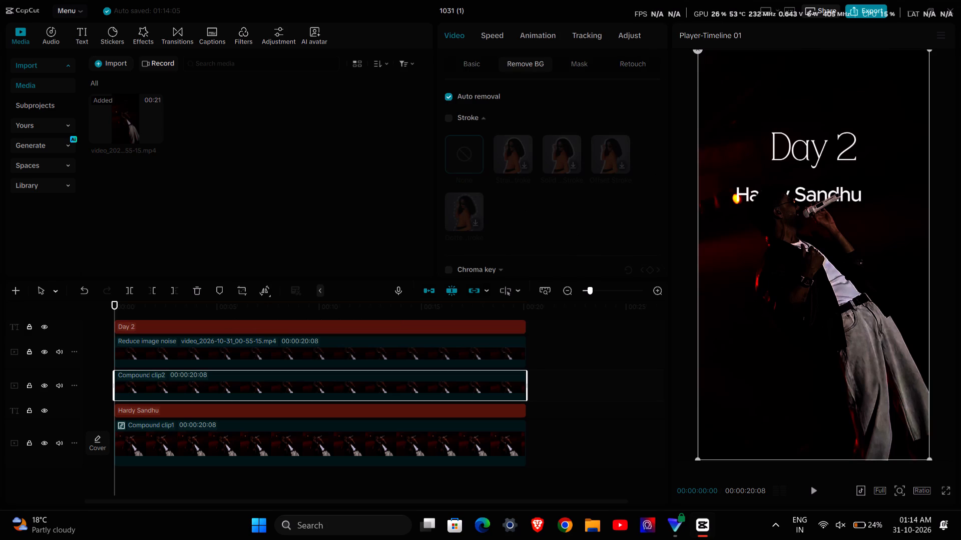
left_click(289, 411)
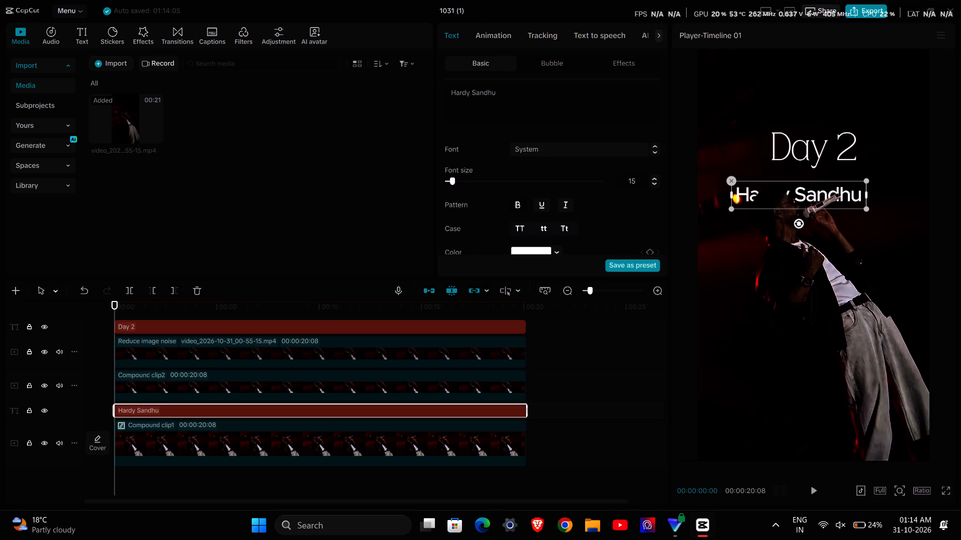
left_click_drag(866, 211, 905, 253)
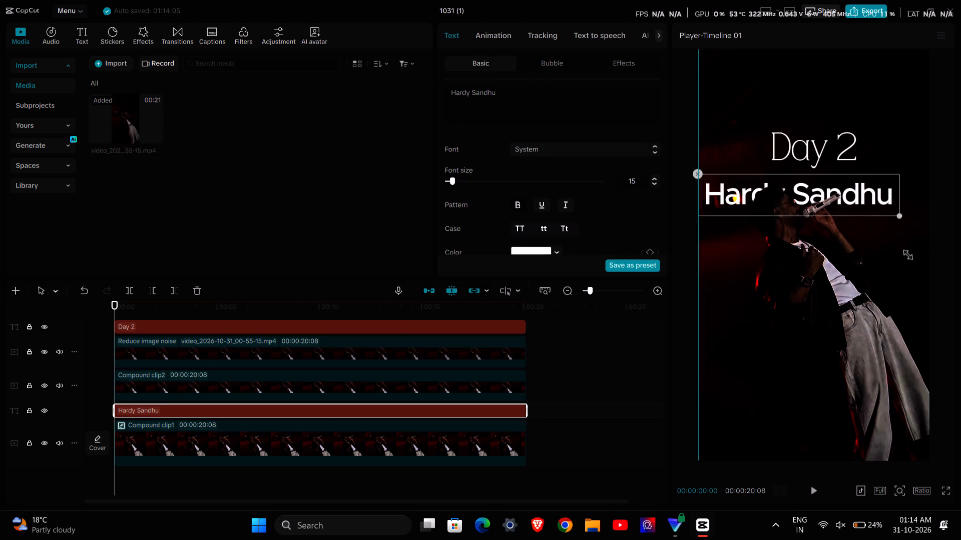
left_click_drag(905, 253, 906, 252)
left_click_drag(825, 194, 826, 208)
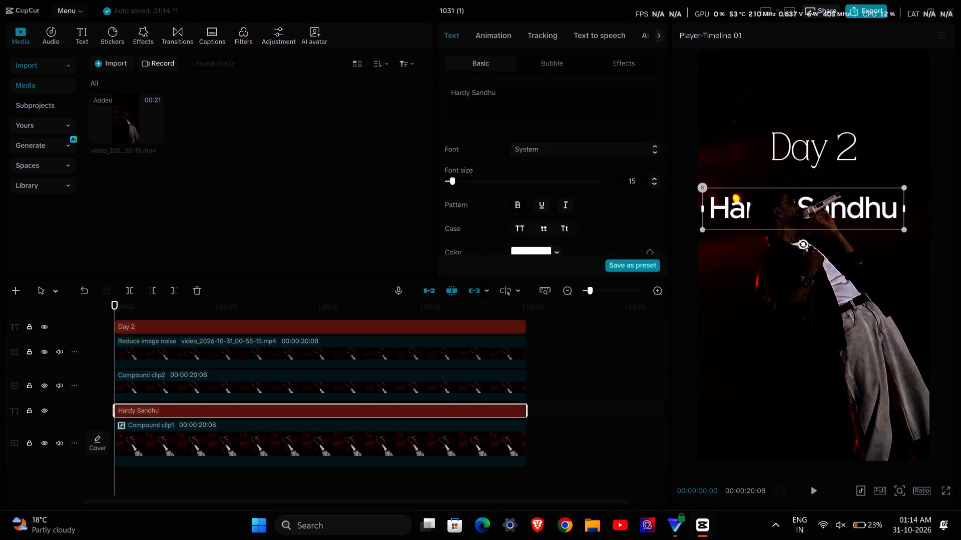
left_click_drag(826, 208, 841, 197)
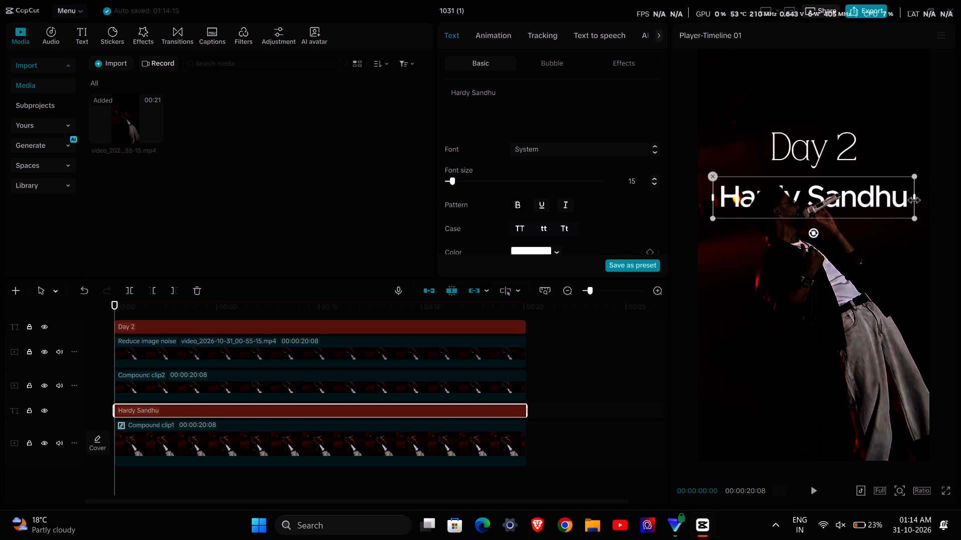
Widen the "Hardy Sandhu" text box on a single line, scale the title to nearly the full frame width, and recentre it.
left_click_drag(914, 197, 924, 199)
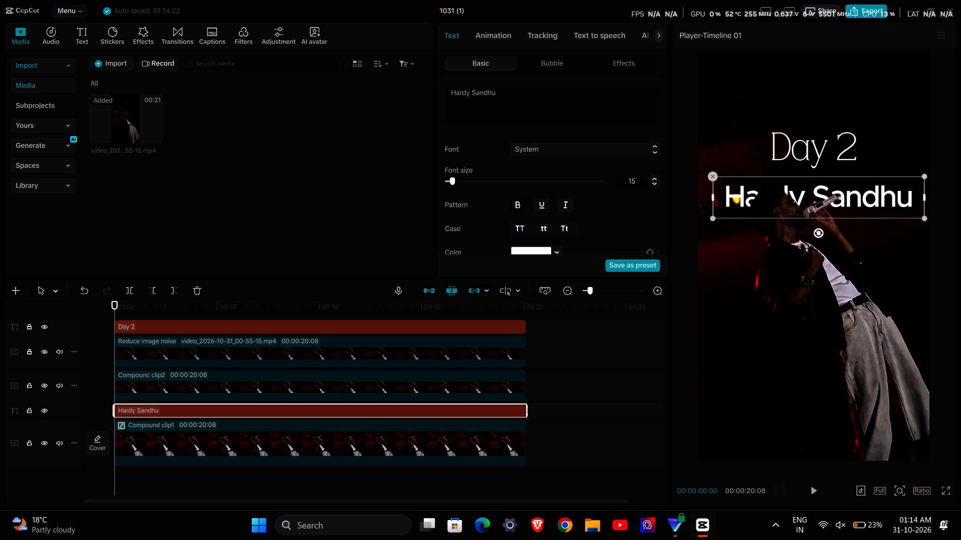
left_click_drag(923, 195, 912, 196)
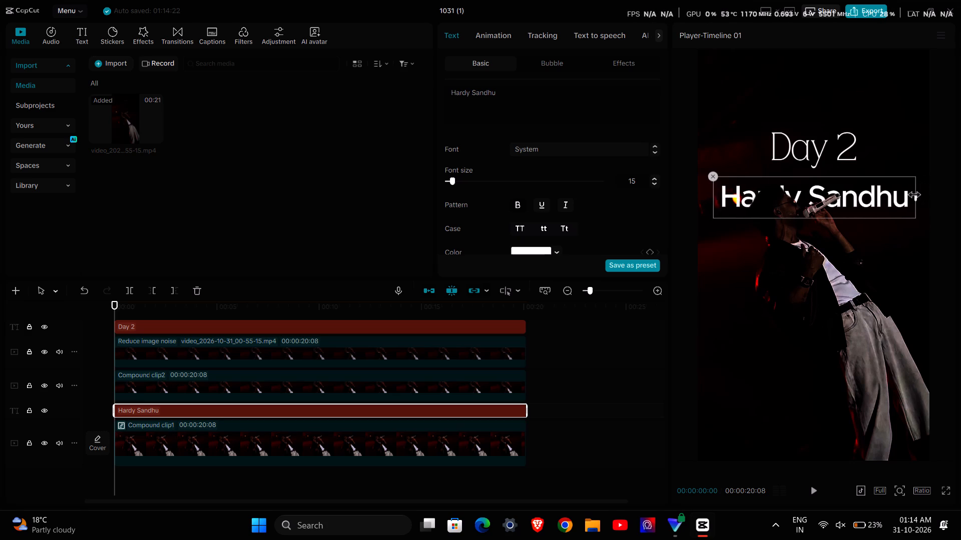
left_click_drag(912, 196, 905, 199)
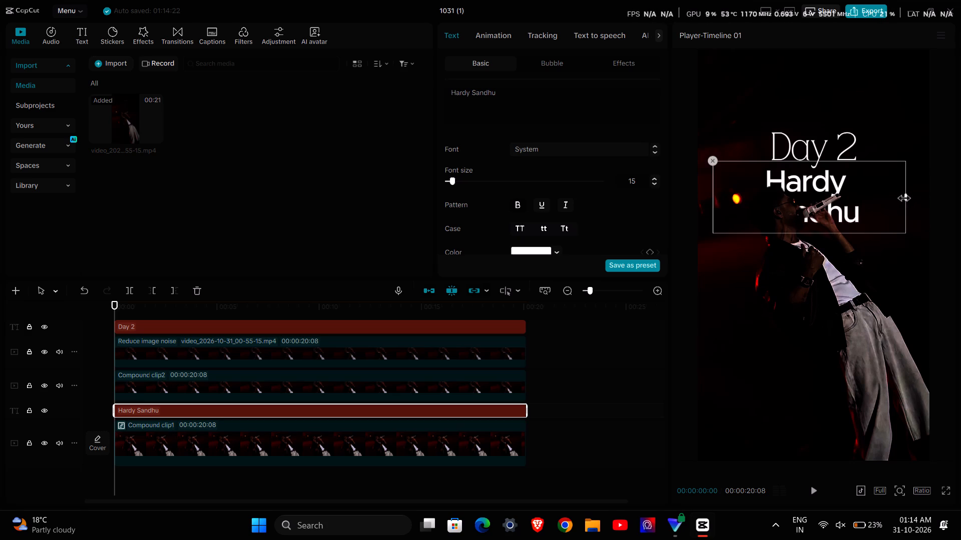
left_click_drag(905, 199, 921, 199)
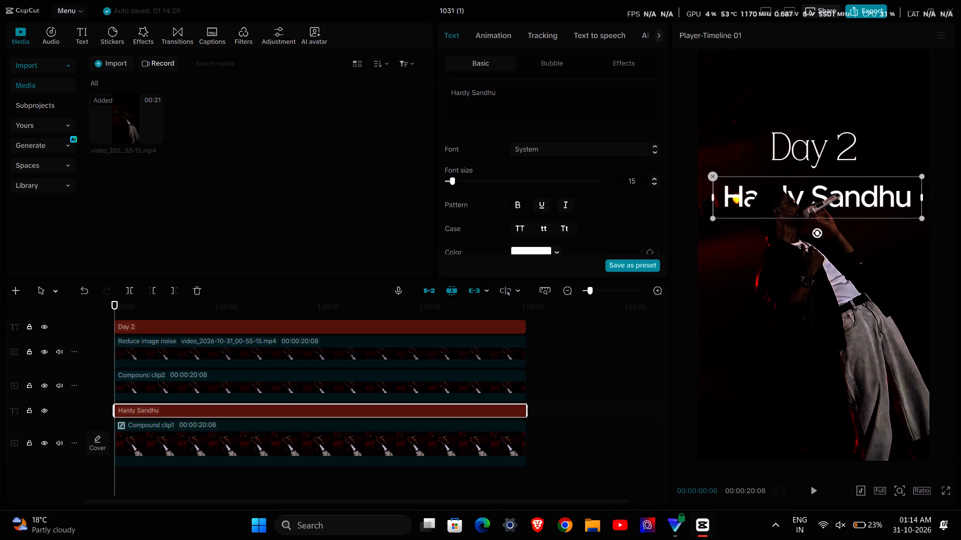
left_click_drag(918, 217, 933, 235)
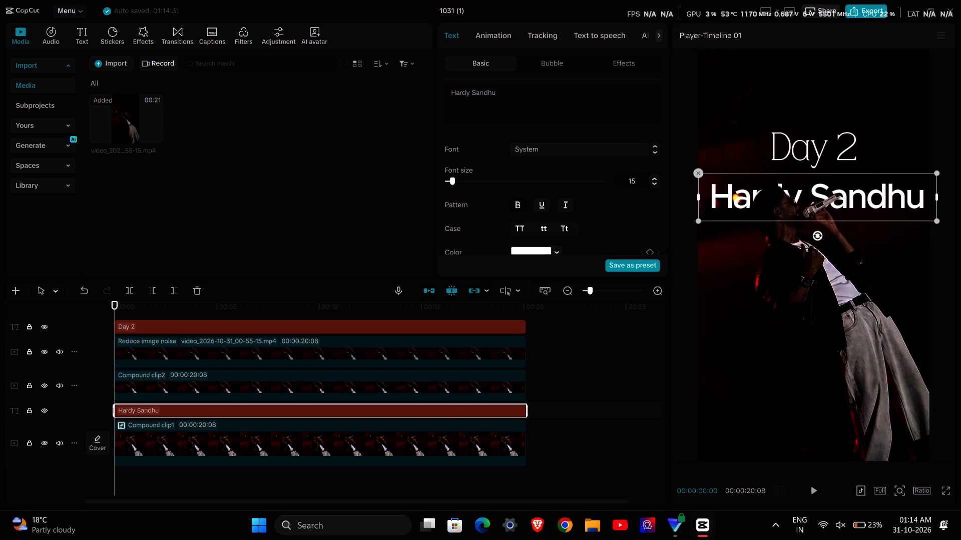
left_click(864, 197)
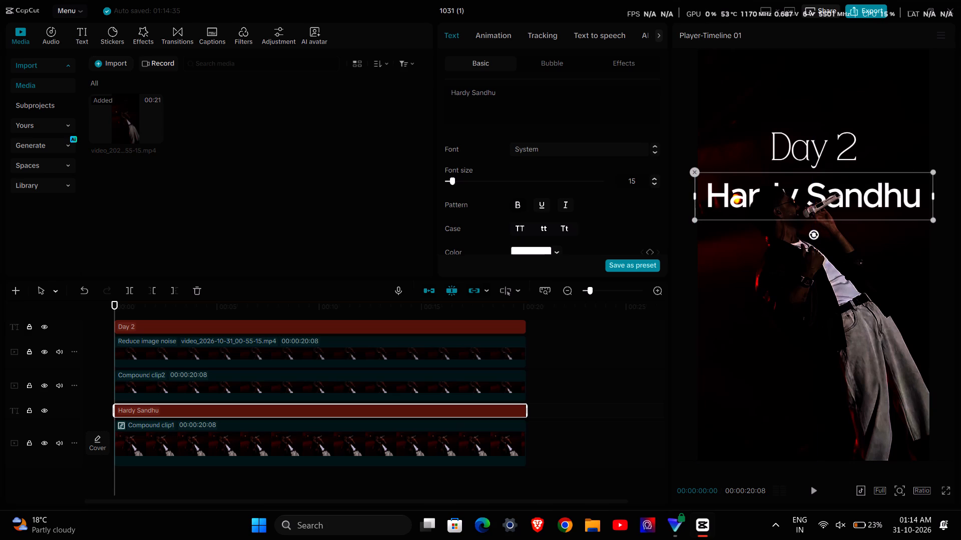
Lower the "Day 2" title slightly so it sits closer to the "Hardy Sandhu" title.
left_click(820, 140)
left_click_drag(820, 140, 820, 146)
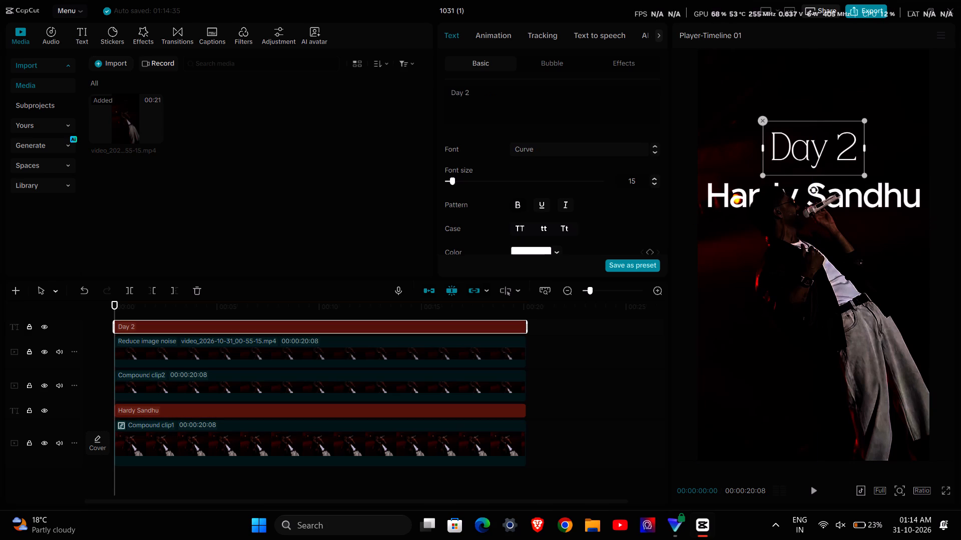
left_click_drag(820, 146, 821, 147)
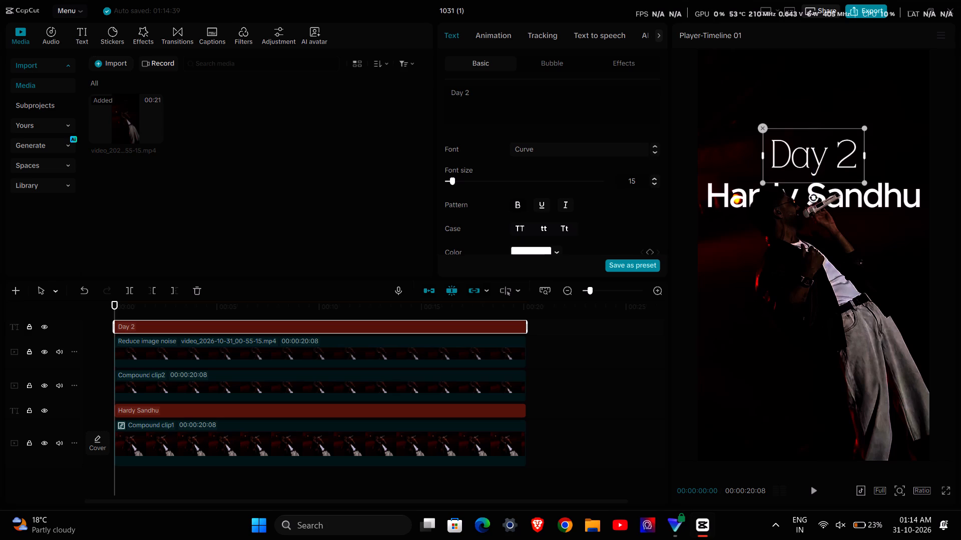
Raise the "Hardy Sandhu" title in the preview so only its lower edge passes behind the top of the singer's head.
left_click(725, 197)
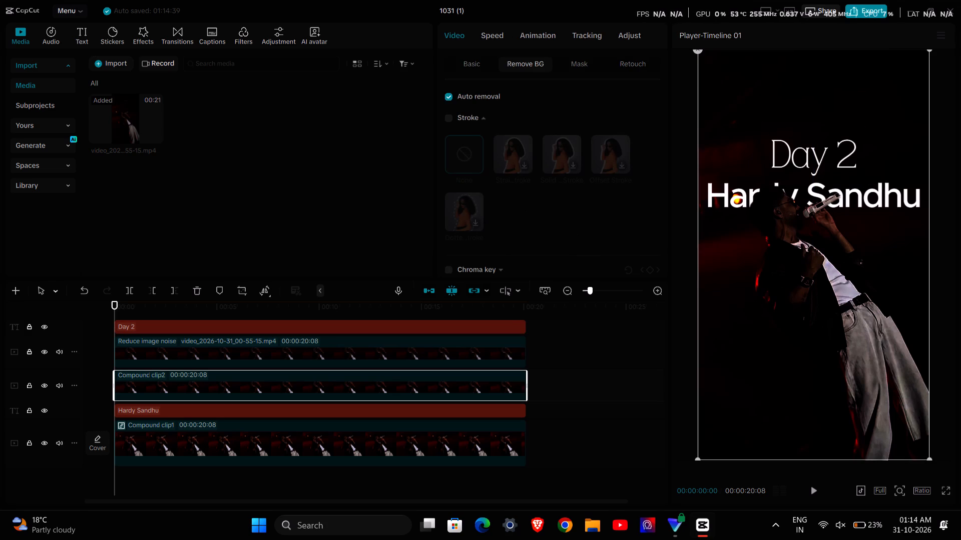
left_click(728, 203)
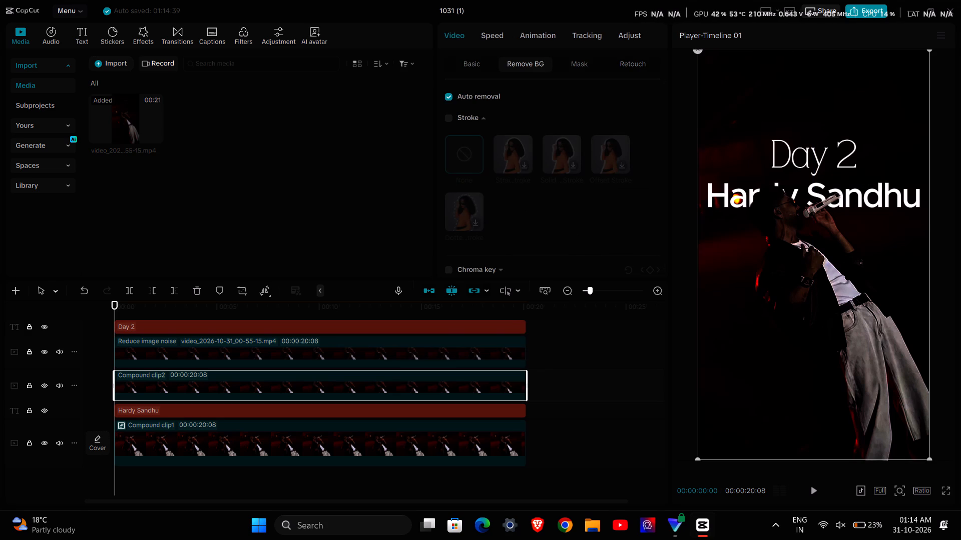
left_click(434, 404)
left_click_drag(854, 192, 858, 181)
left_click_drag(858, 181, 849, 178)
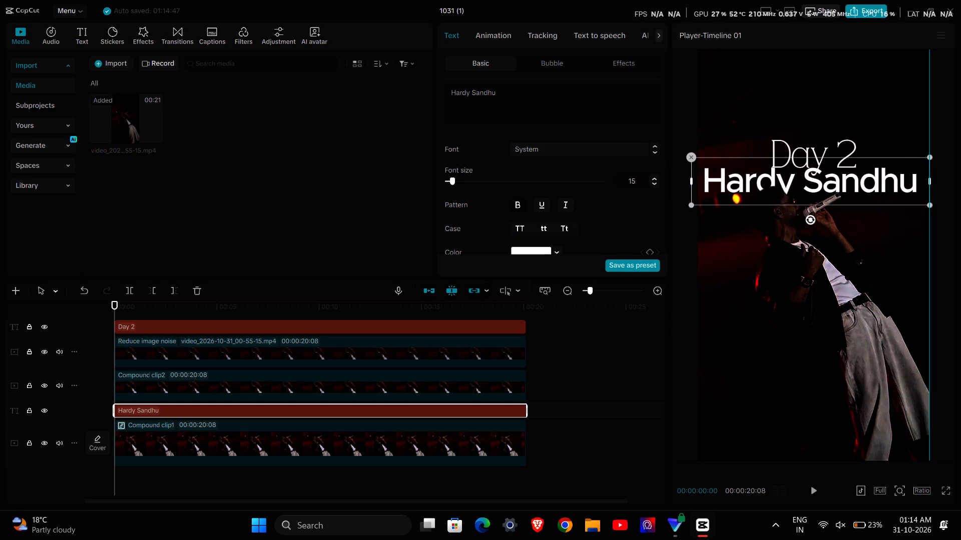
left_click_drag(849, 178, 850, 176)
Raise the "Day 2" title clear of the "Hardy Sandhu" title, keeping it centred horizontally with a small gap between them.
left_click(808, 135)
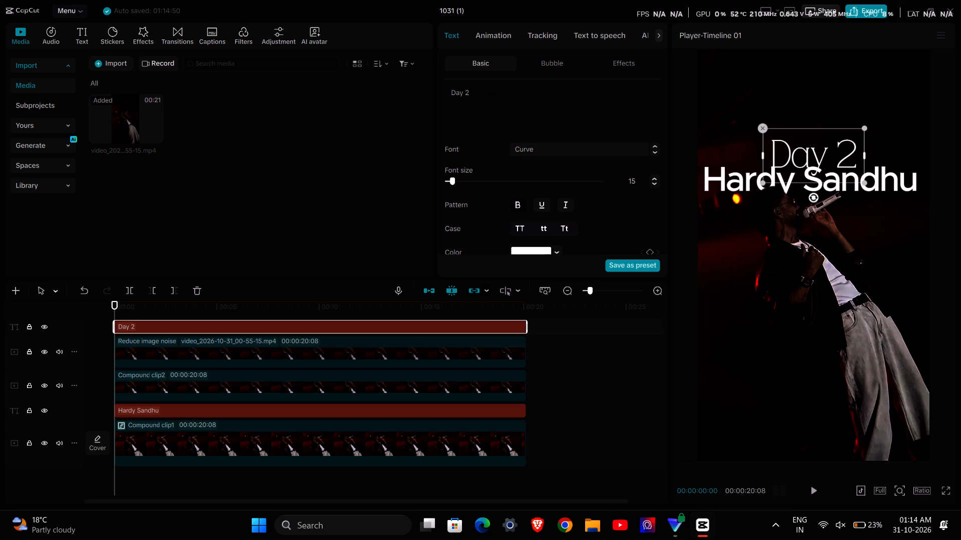
left_click_drag(806, 144, 807, 121)
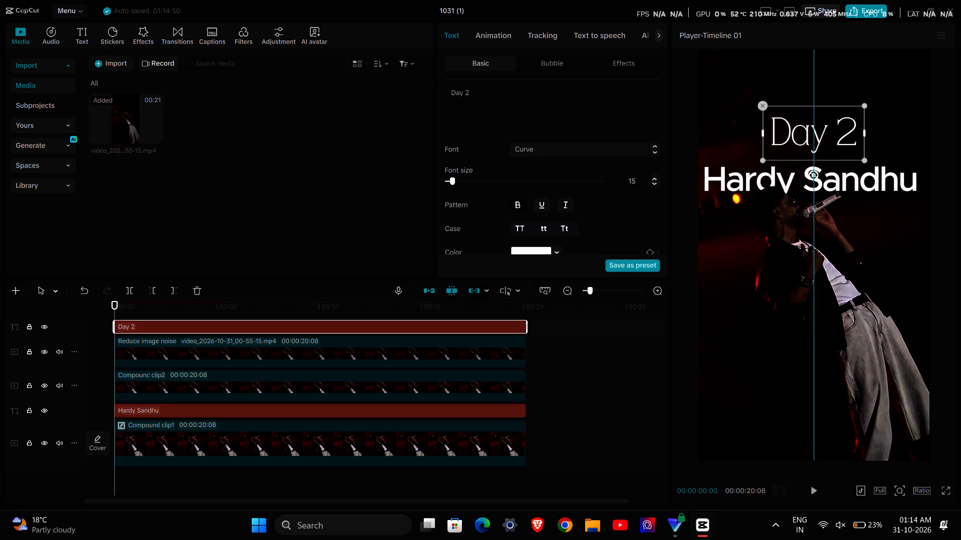
left_click_drag(807, 121, 806, 124)
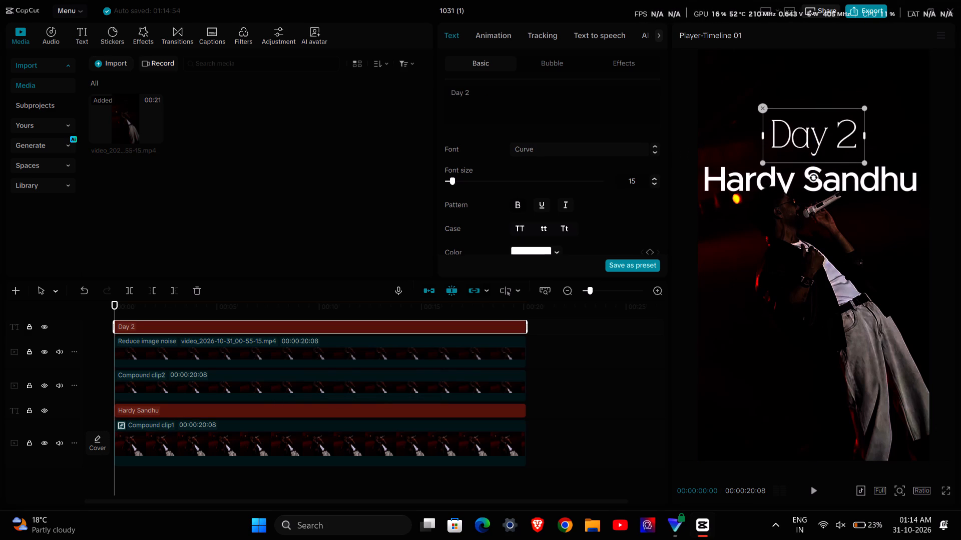
Nudge the "Hardy Sandhu" title slightly downward beneath "Day 2".
left_click(348, 406)
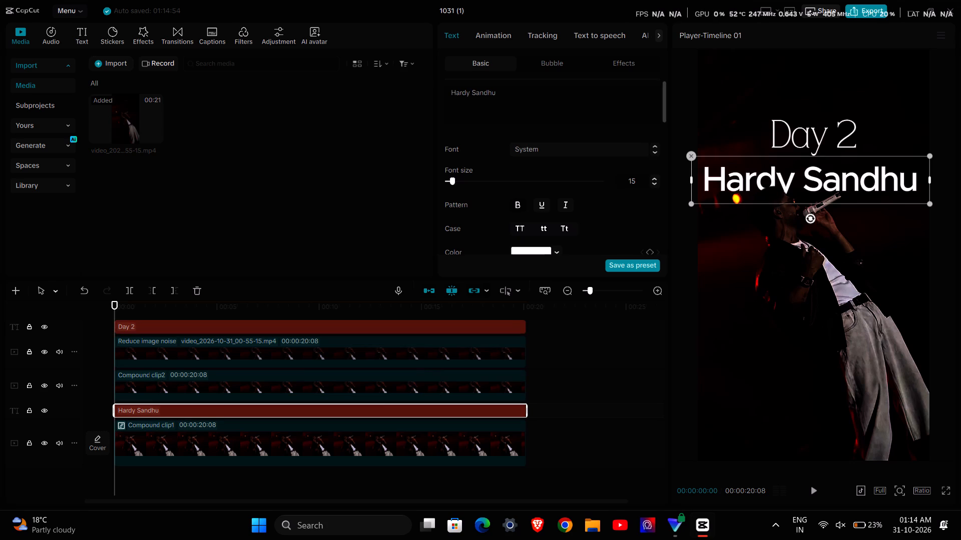
left_click(811, 182)
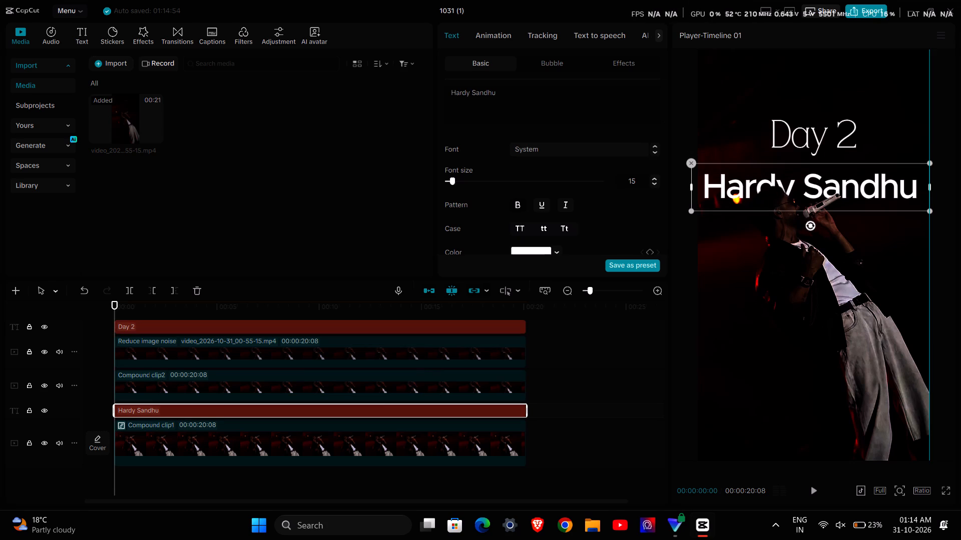
Change the font of the "Hardy Sandhu" title to the Nibble script font.
left_click(613, 154)
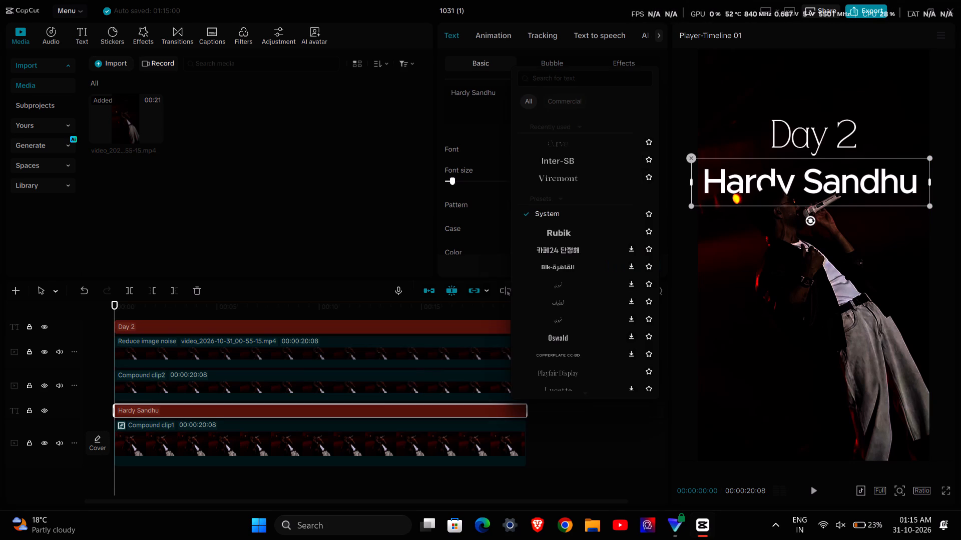
scroll(633, 211, "down", 2)
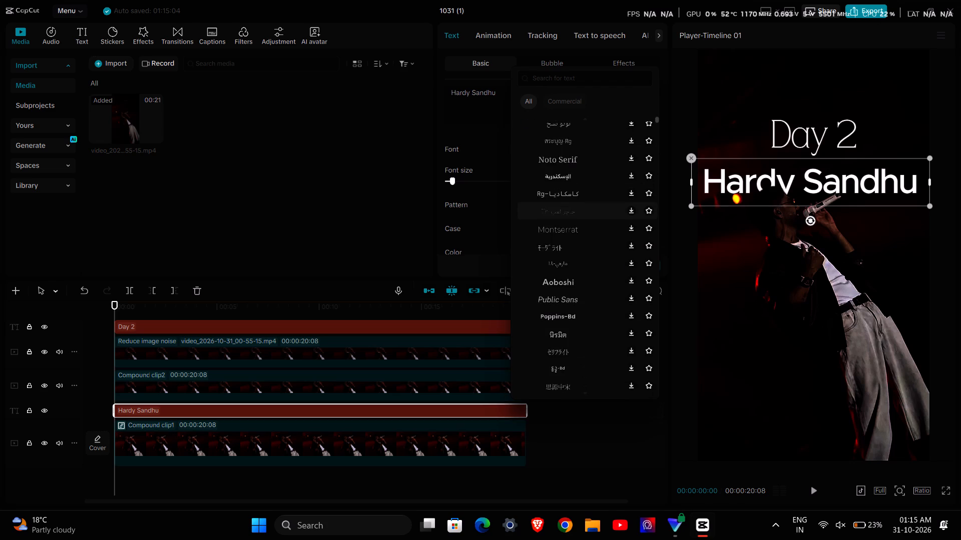
scroll(633, 211, "down", 4)
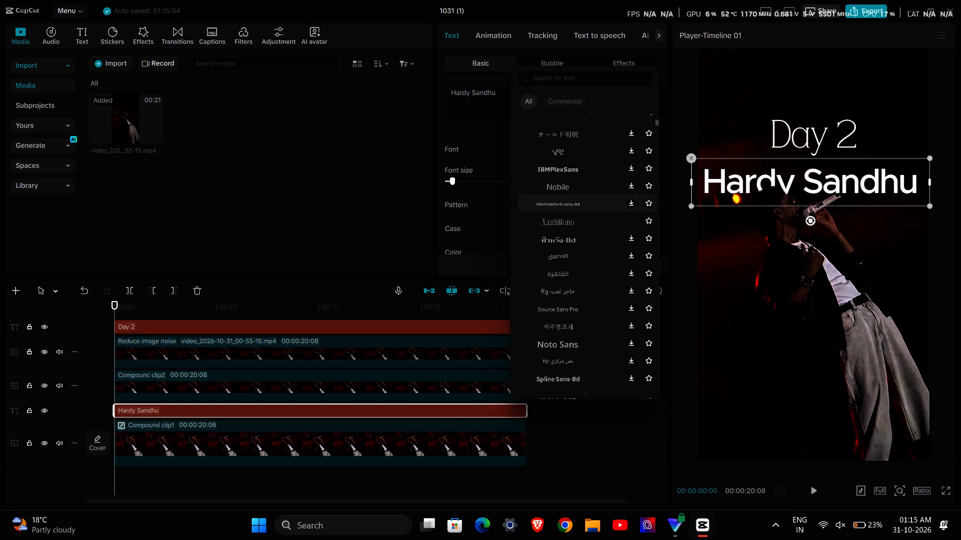
scroll(589, 300, "down", 2)
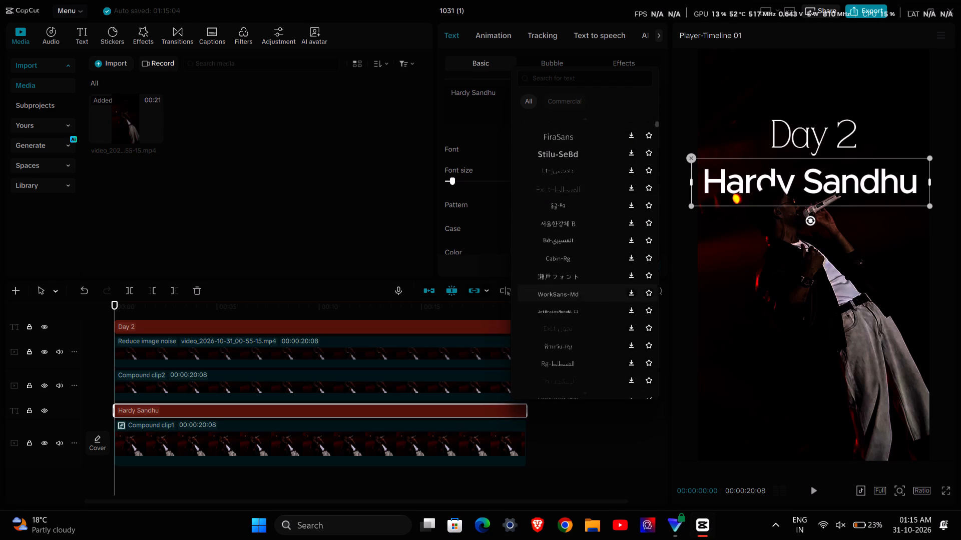
scroll(589, 300, "down", 7)
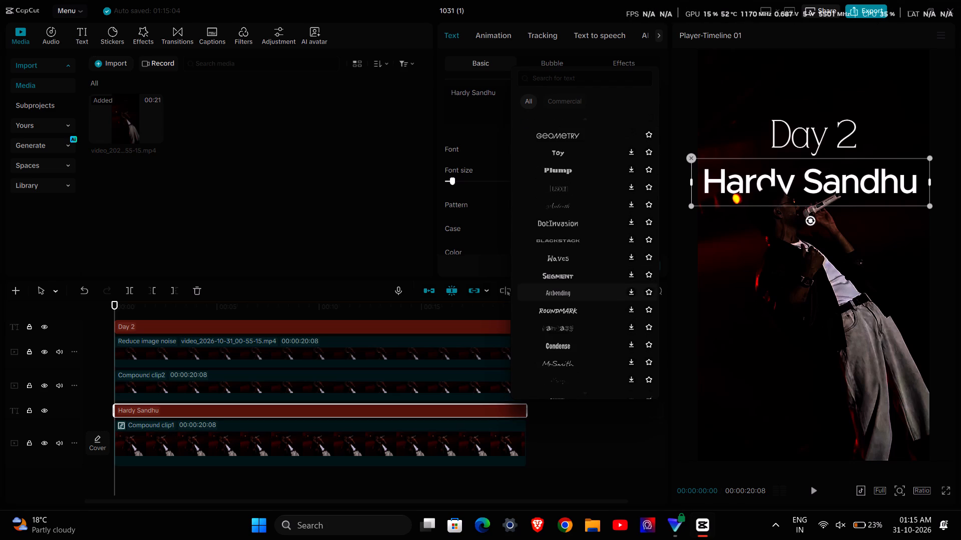
scroll(556, 261, "down", 1)
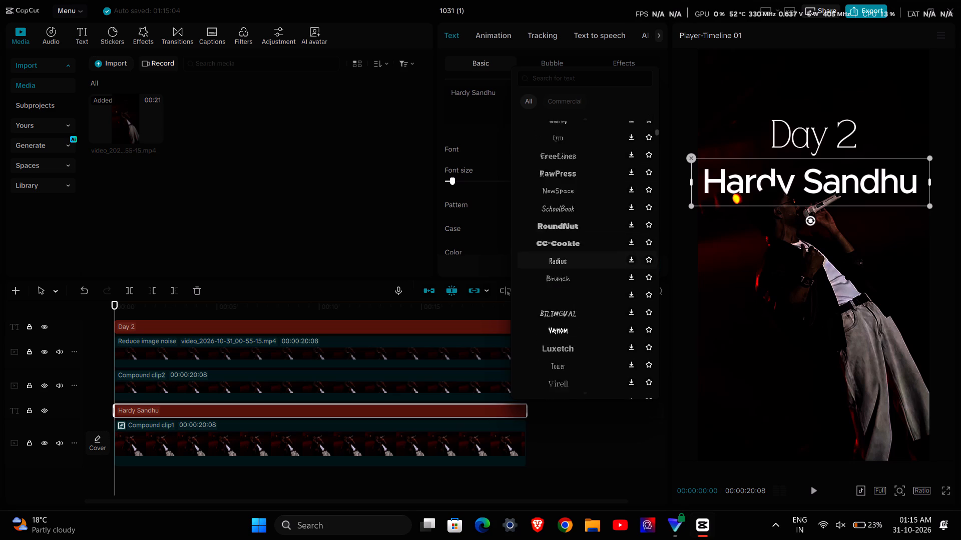
scroll(556, 261, "down", 1)
scroll(555, 337, "down", 1)
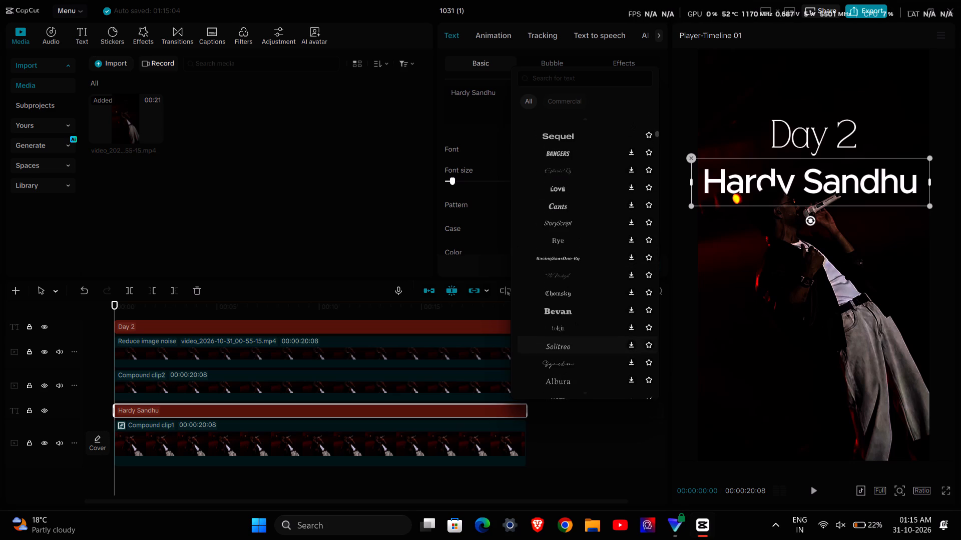
scroll(555, 337, "down", 3)
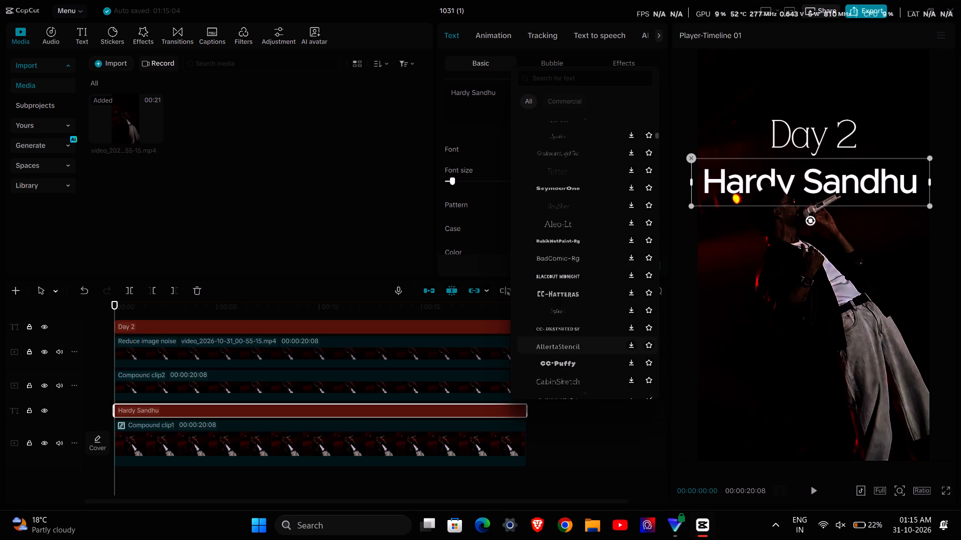
scroll(555, 337, "down", 3)
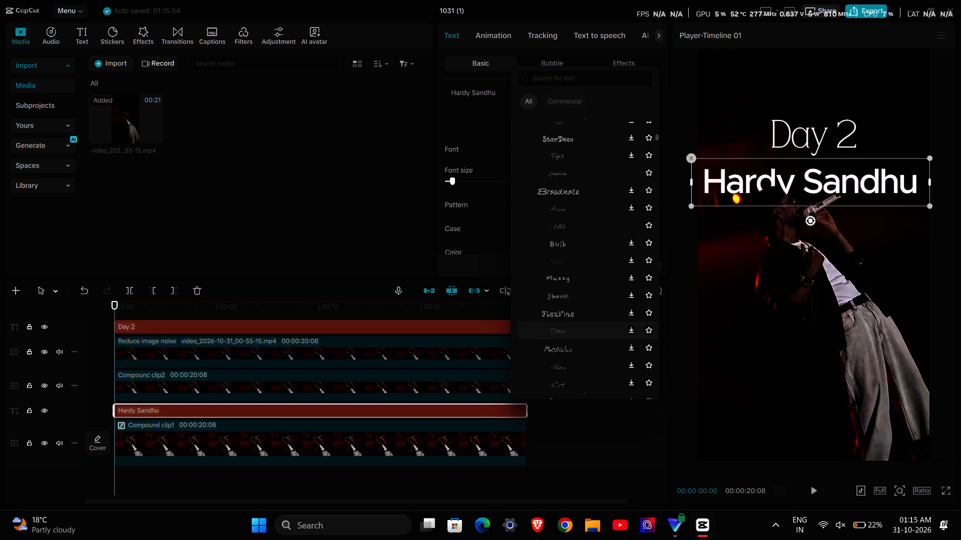
scroll(555, 337, "down", 1)
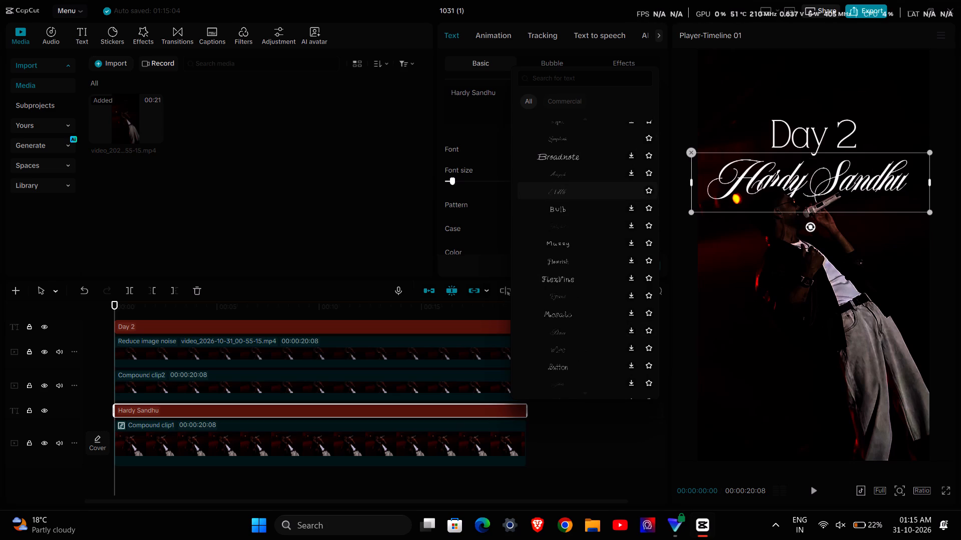
left_click(577, 189)
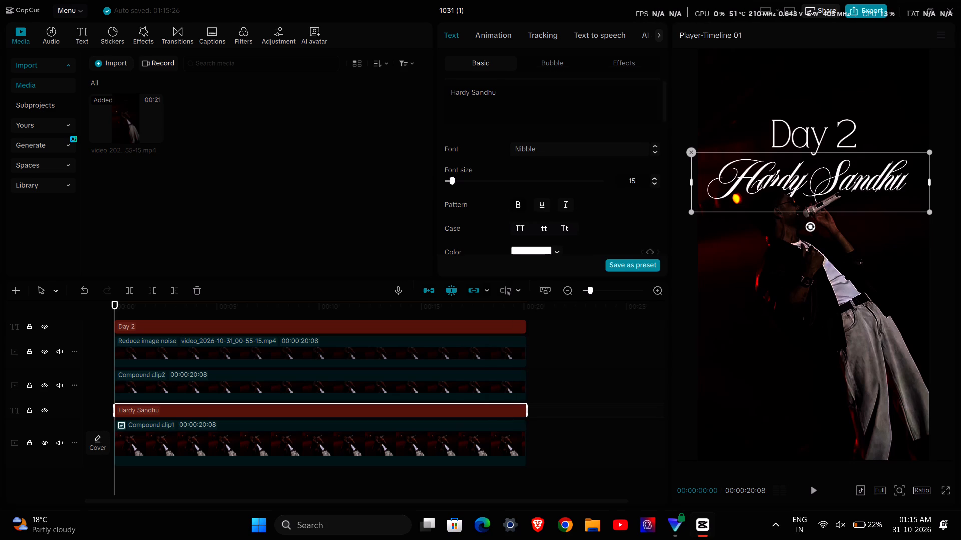
Compare lowercase with title case on the "Hardy Sandhu" title and set it to lowercase.
left_click(541, 228)
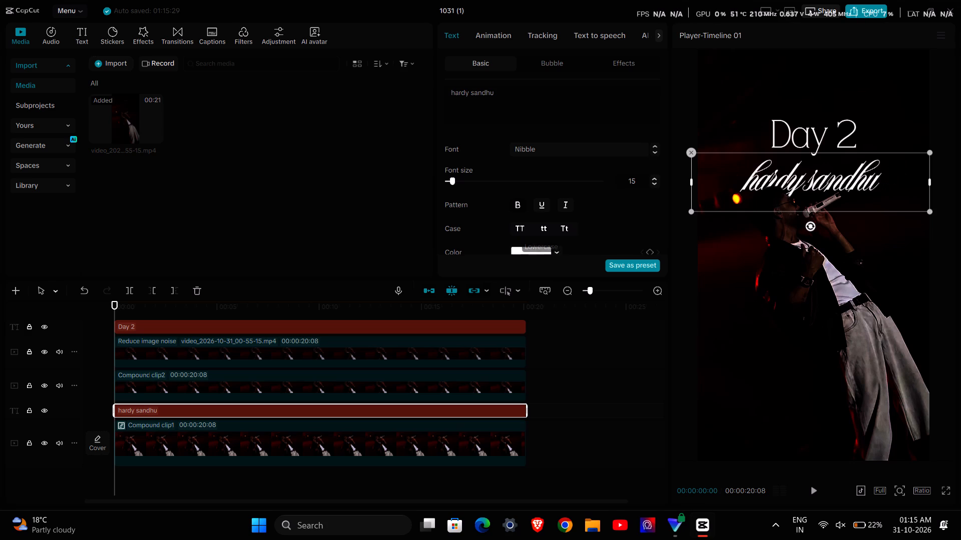
left_click(563, 228)
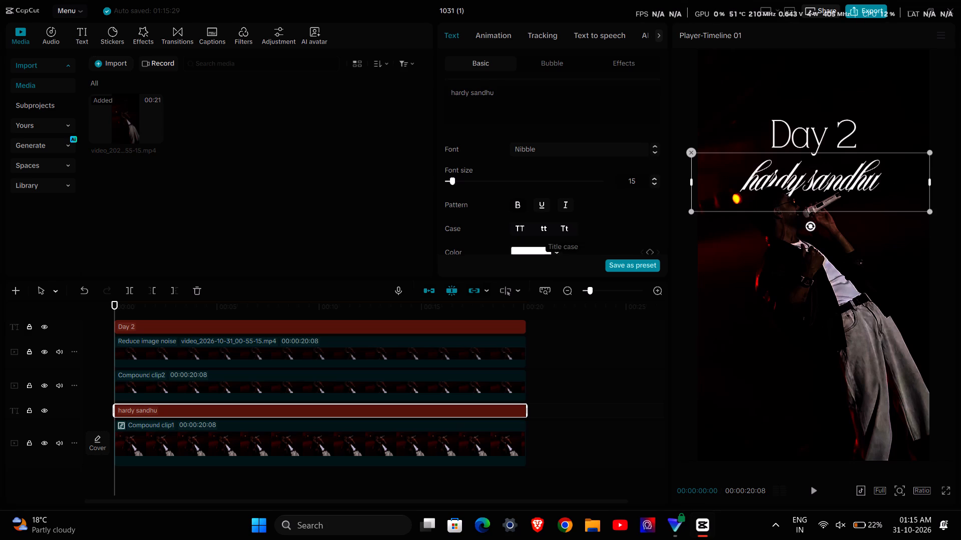
left_click(541, 226)
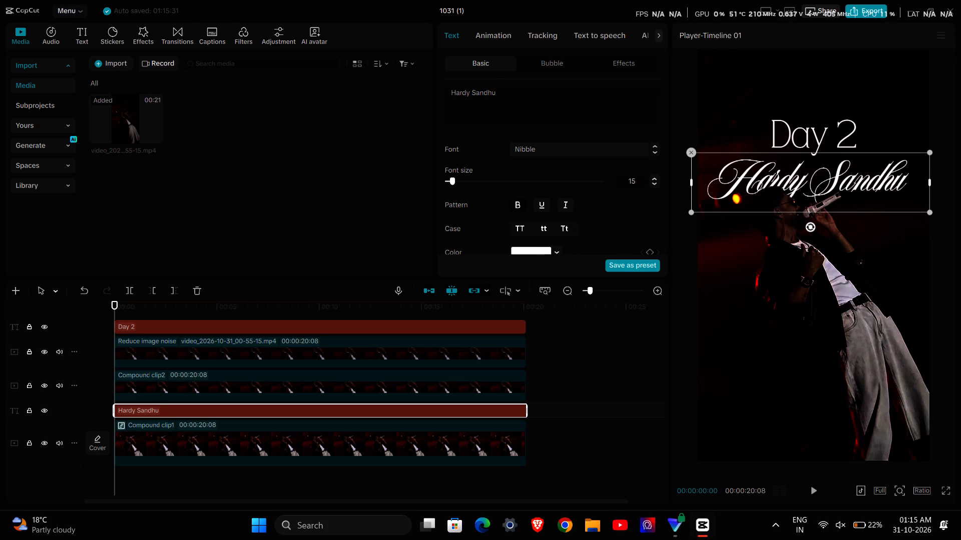
Try tighter and looser character spacing on the "hardy sandhu" title and set it to 0.
scroll(523, 197, "down", 1)
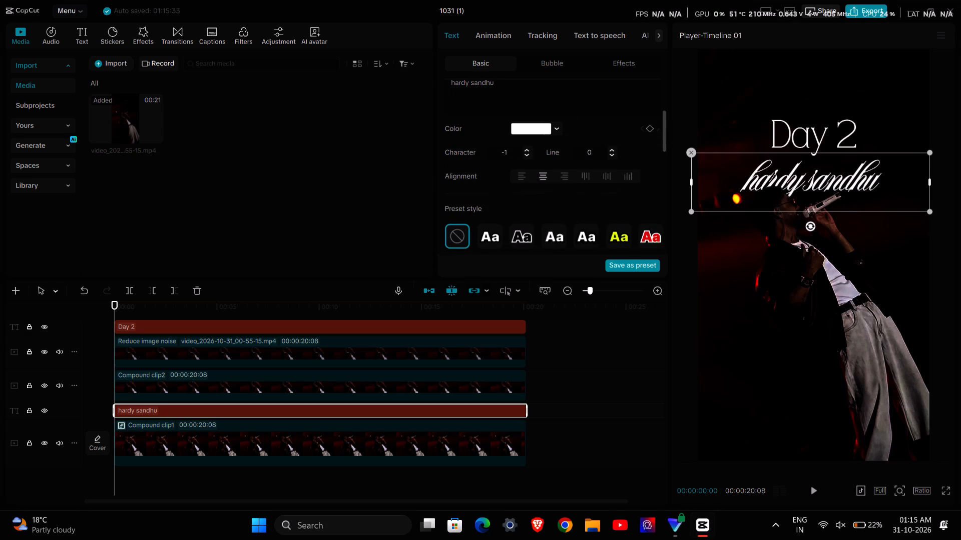
scroll(523, 197, "down", 1)
left_click(526, 147)
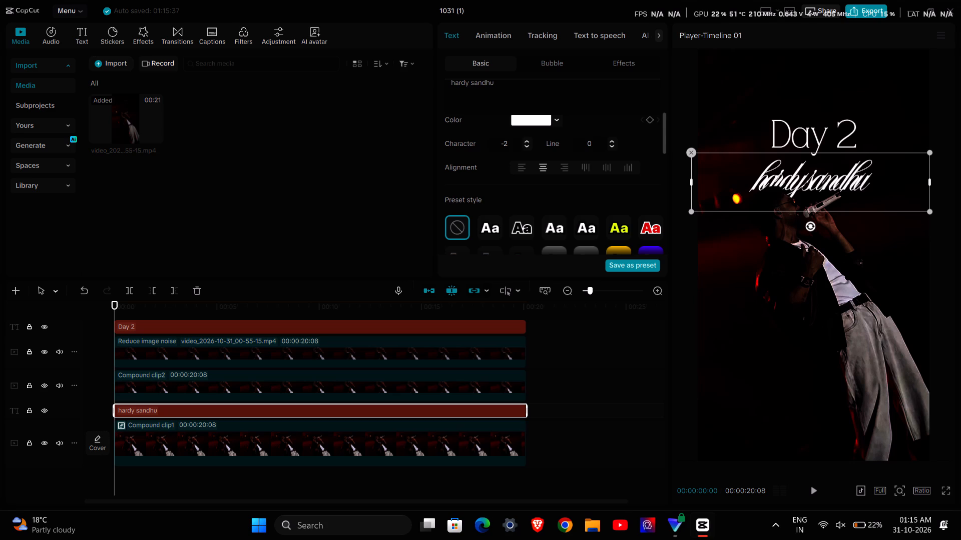
double_click(527, 143)
left_click(527, 143)
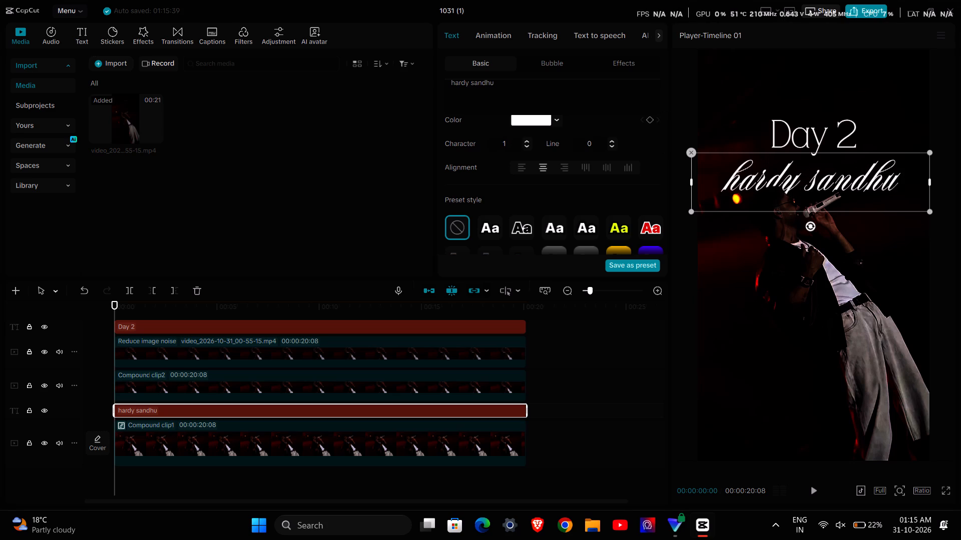
left_click(527, 147)
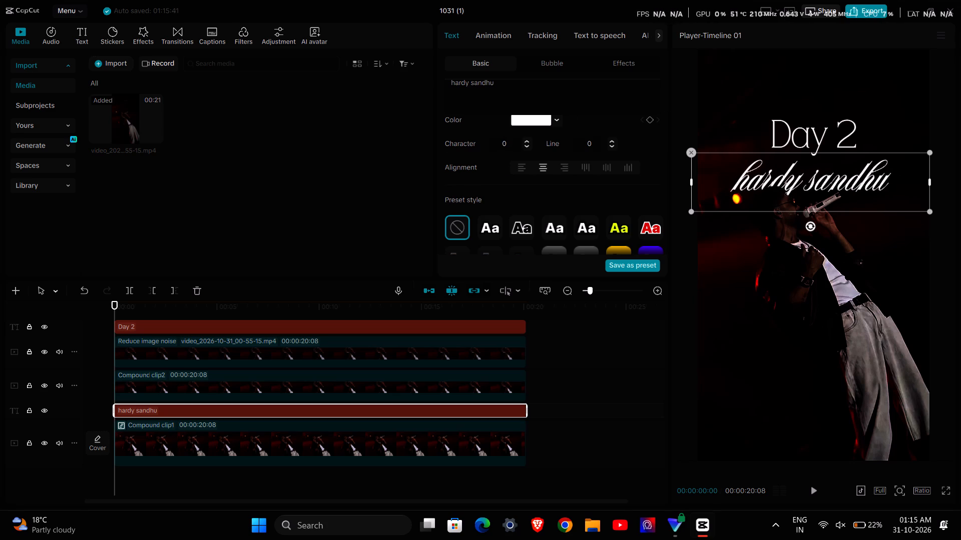
Increase the font size of the "hardy sandhu" title to 20, keeping it on one line.
scroll(527, 147, "up", 2)
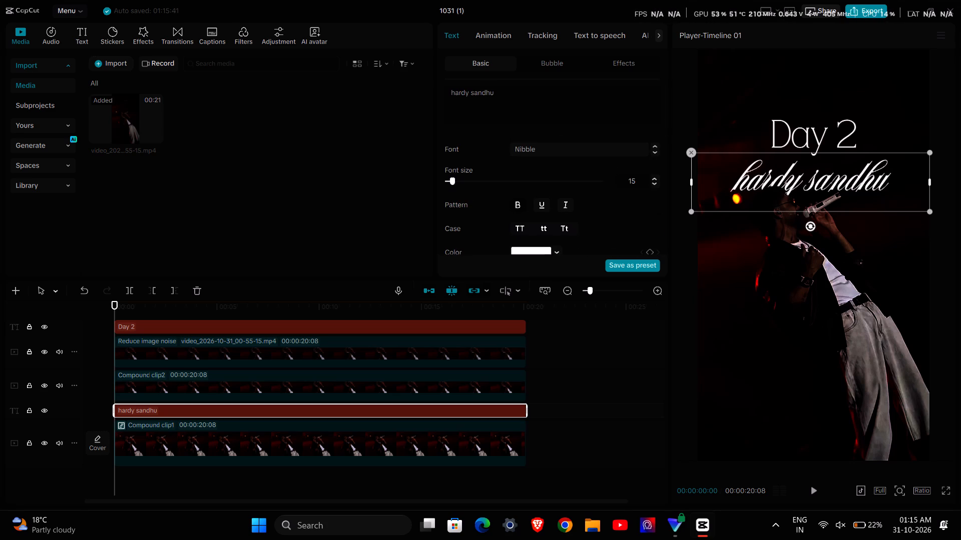
left_click_drag(449, 179, 457, 179)
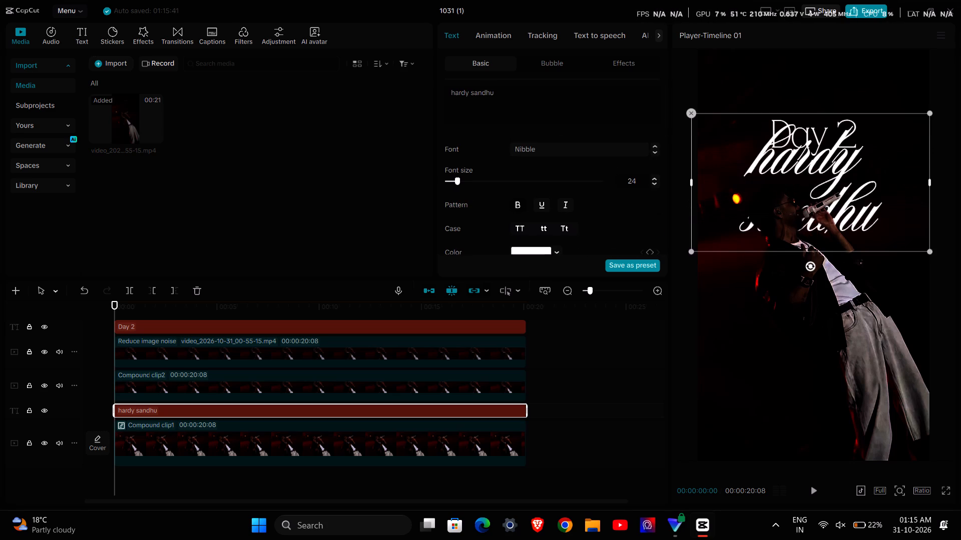
left_click_drag(457, 179, 455, 180)
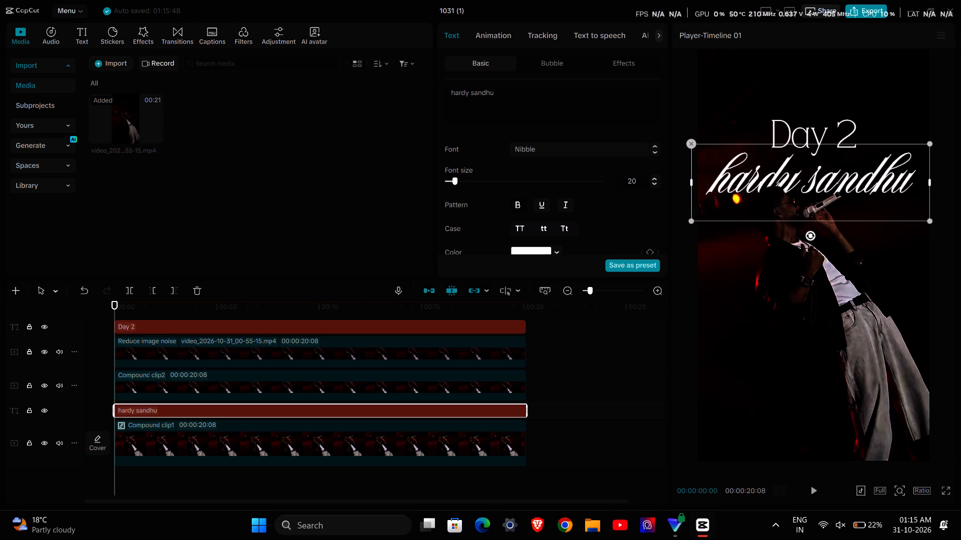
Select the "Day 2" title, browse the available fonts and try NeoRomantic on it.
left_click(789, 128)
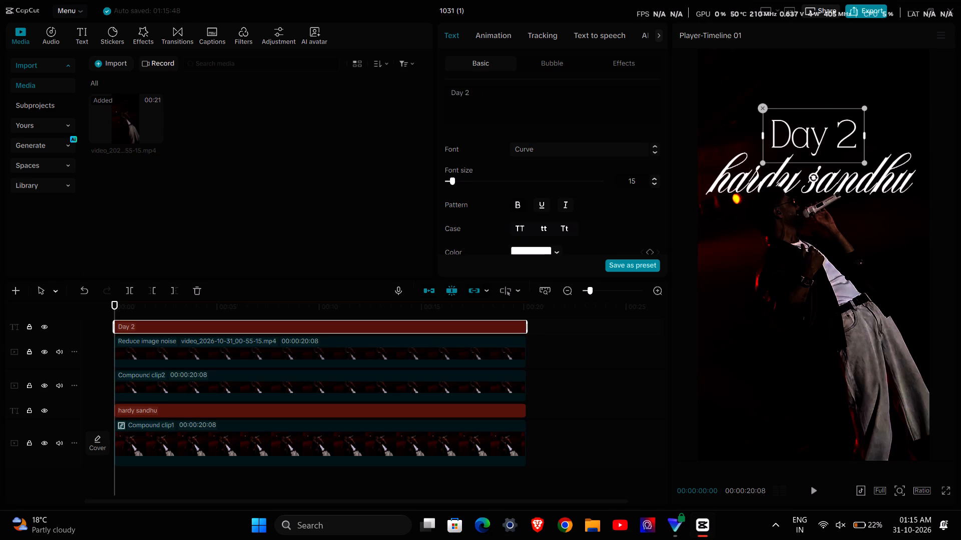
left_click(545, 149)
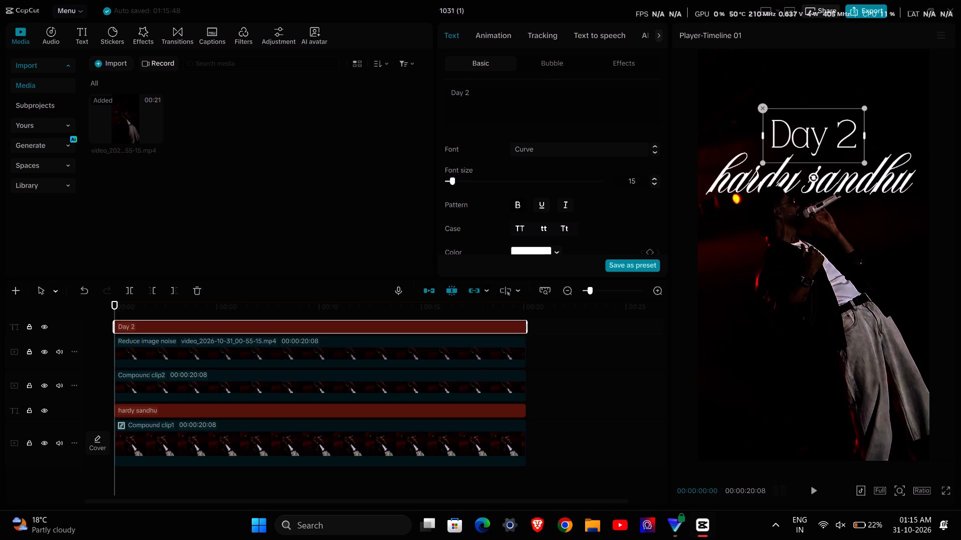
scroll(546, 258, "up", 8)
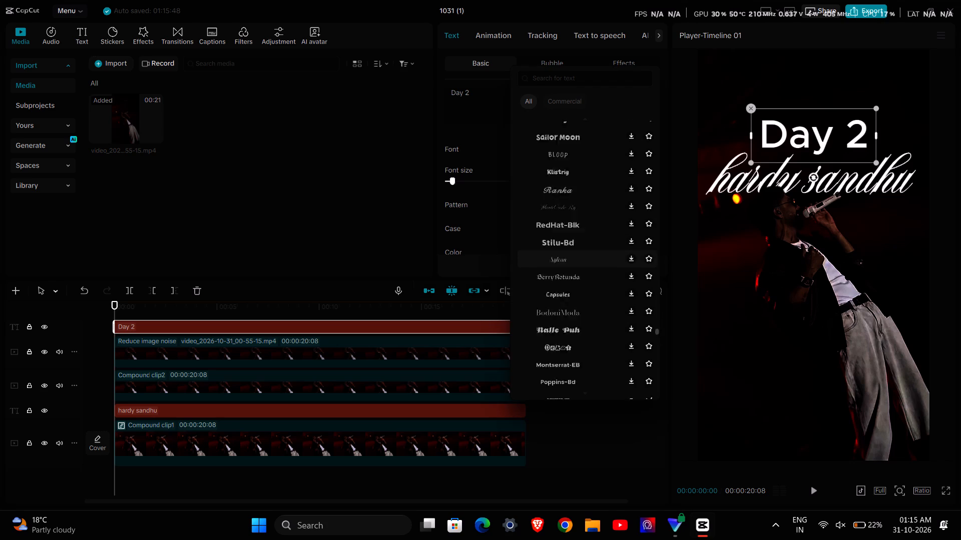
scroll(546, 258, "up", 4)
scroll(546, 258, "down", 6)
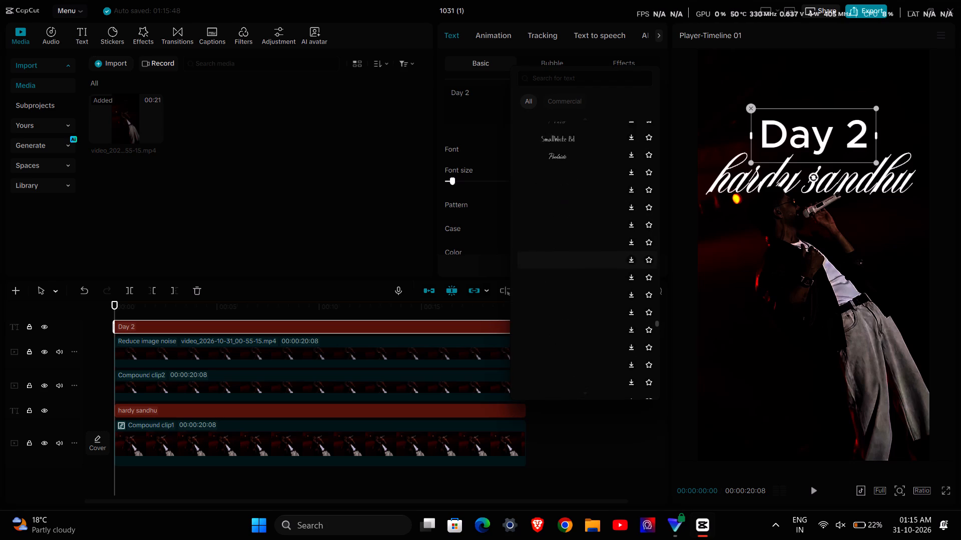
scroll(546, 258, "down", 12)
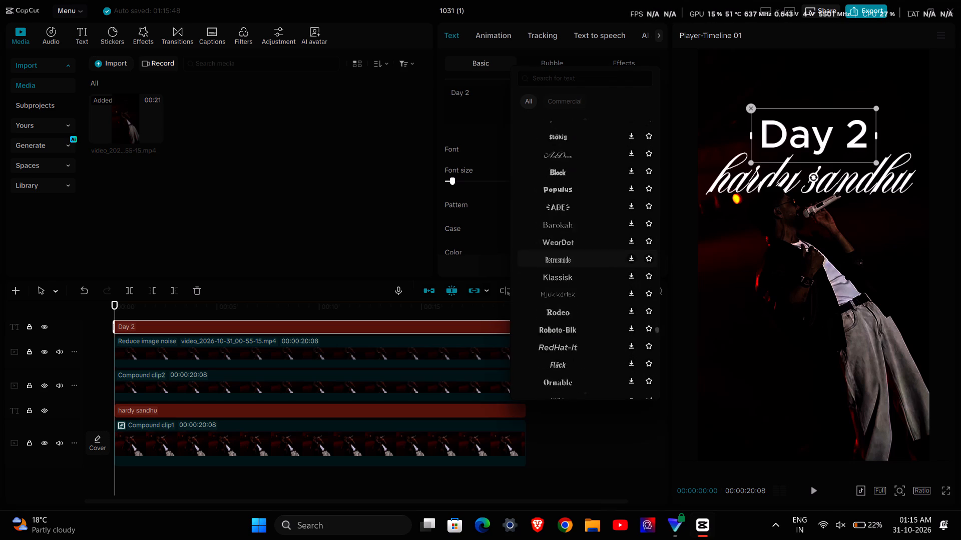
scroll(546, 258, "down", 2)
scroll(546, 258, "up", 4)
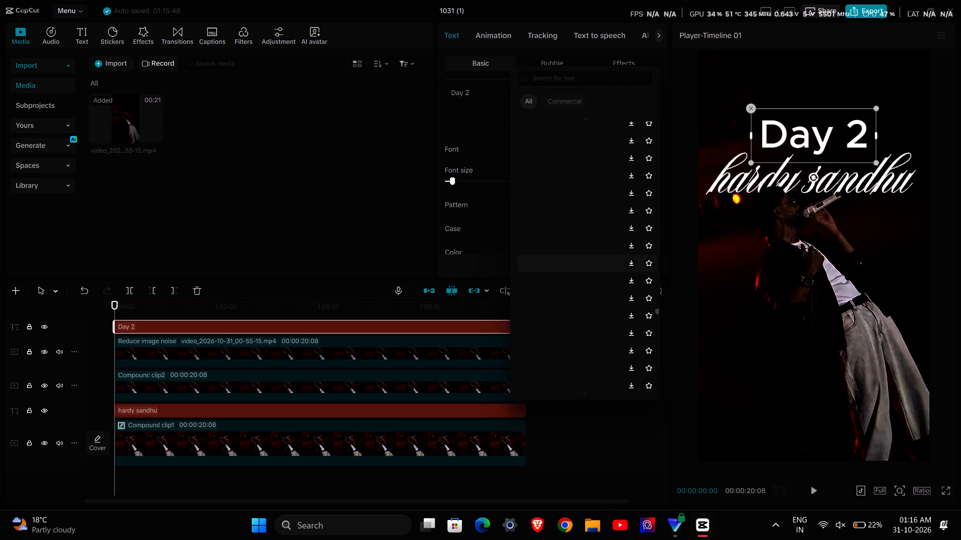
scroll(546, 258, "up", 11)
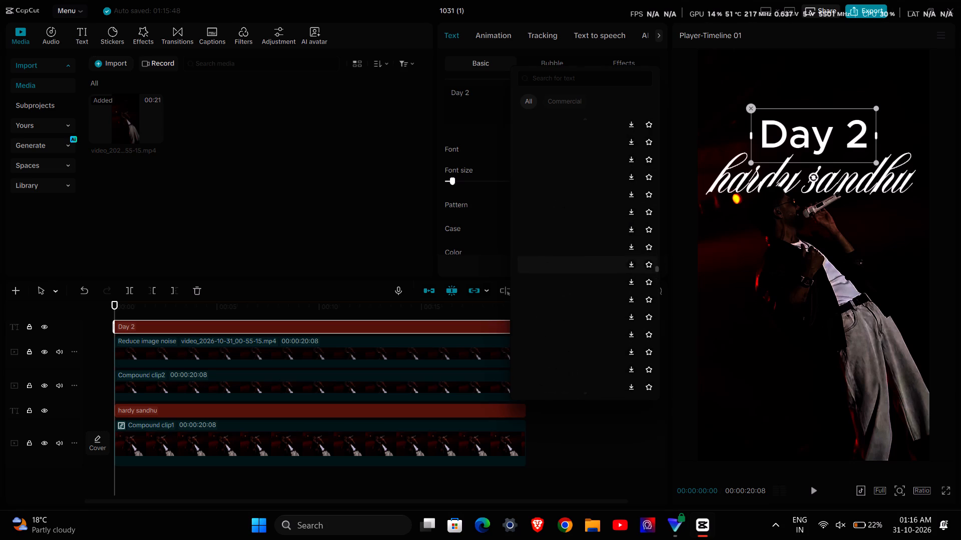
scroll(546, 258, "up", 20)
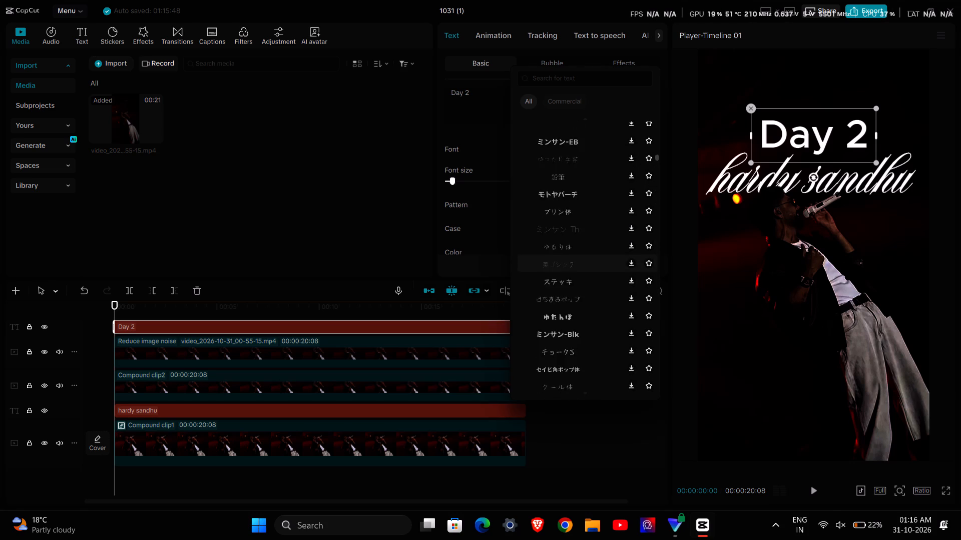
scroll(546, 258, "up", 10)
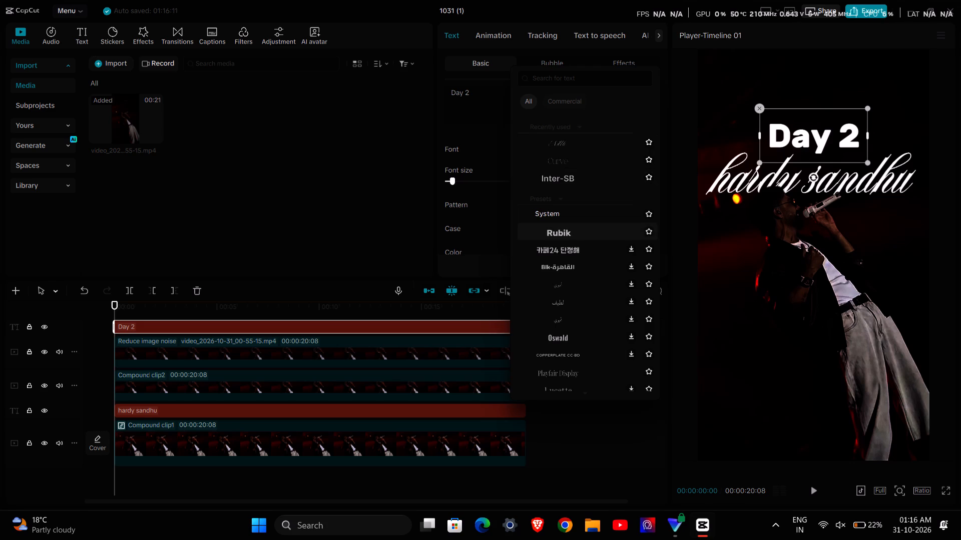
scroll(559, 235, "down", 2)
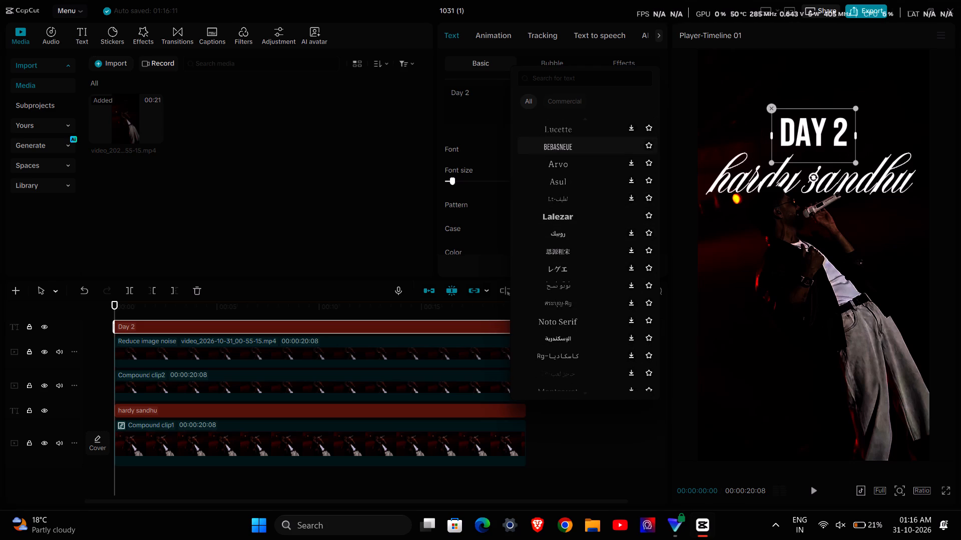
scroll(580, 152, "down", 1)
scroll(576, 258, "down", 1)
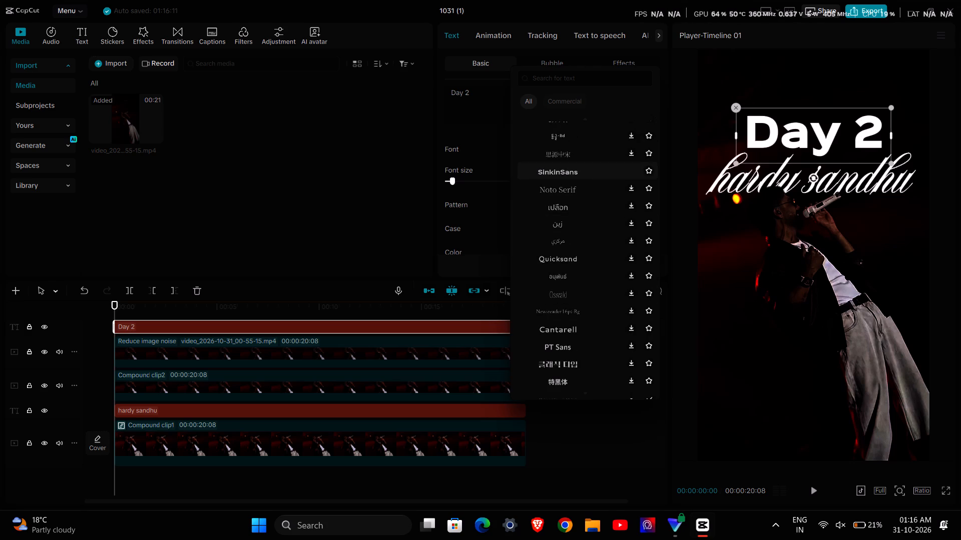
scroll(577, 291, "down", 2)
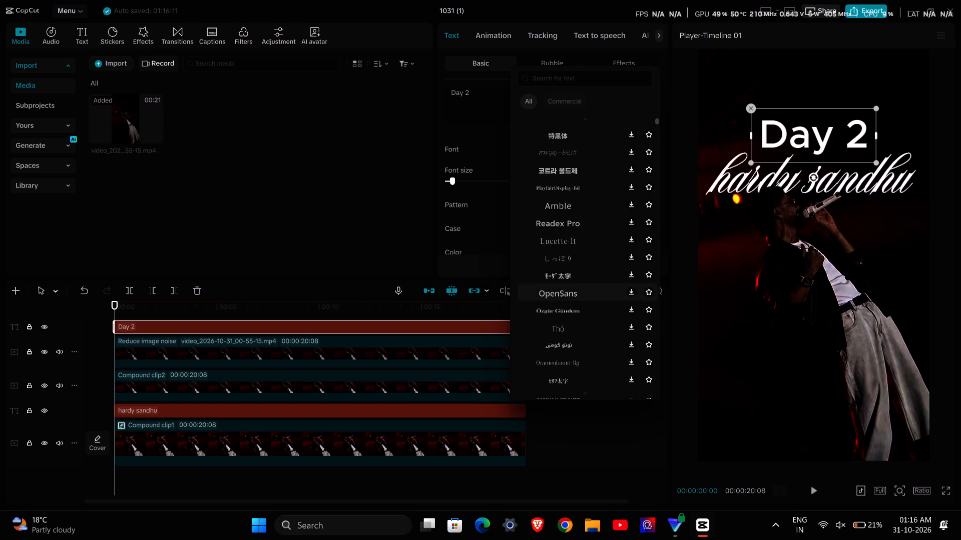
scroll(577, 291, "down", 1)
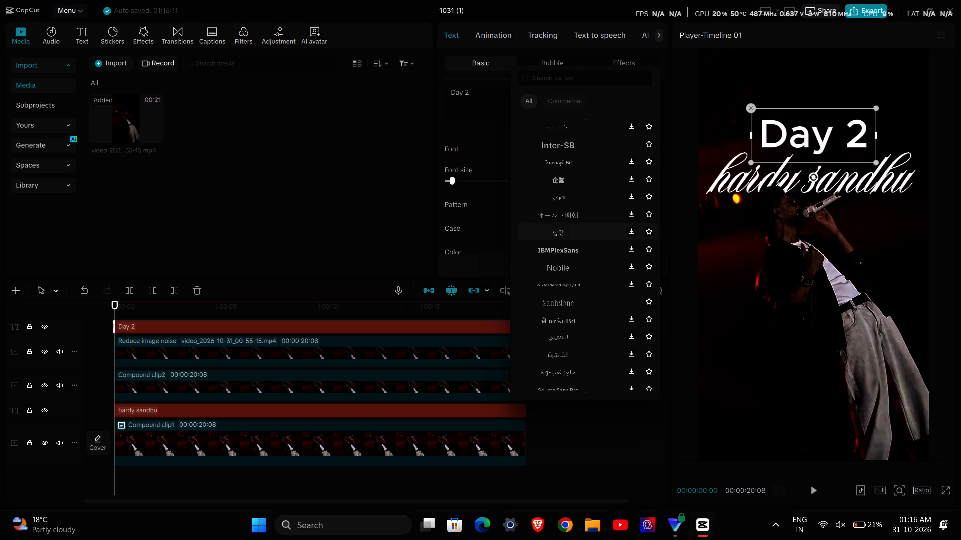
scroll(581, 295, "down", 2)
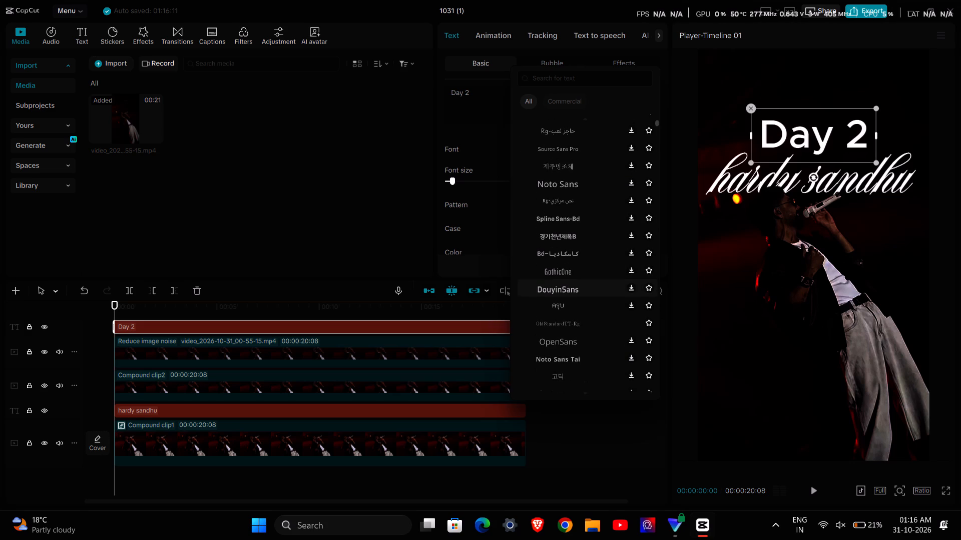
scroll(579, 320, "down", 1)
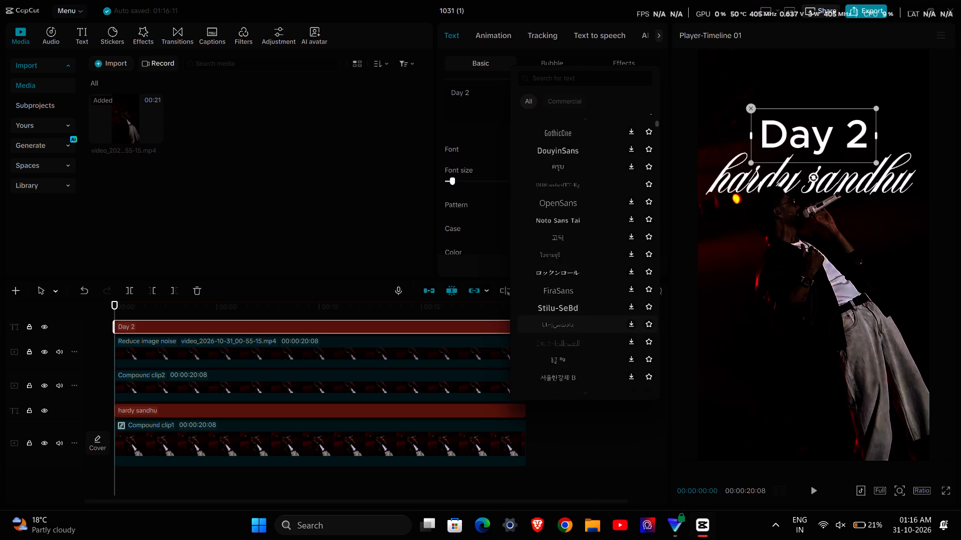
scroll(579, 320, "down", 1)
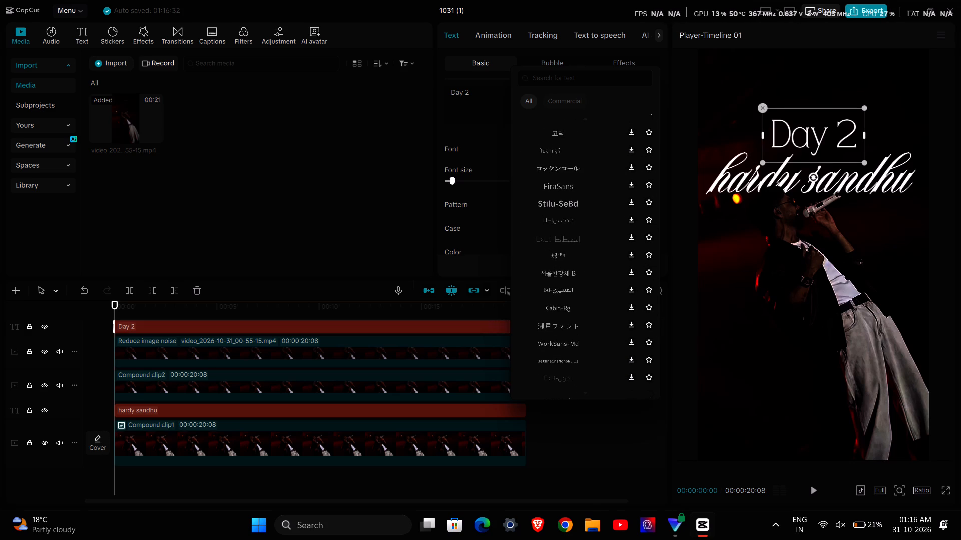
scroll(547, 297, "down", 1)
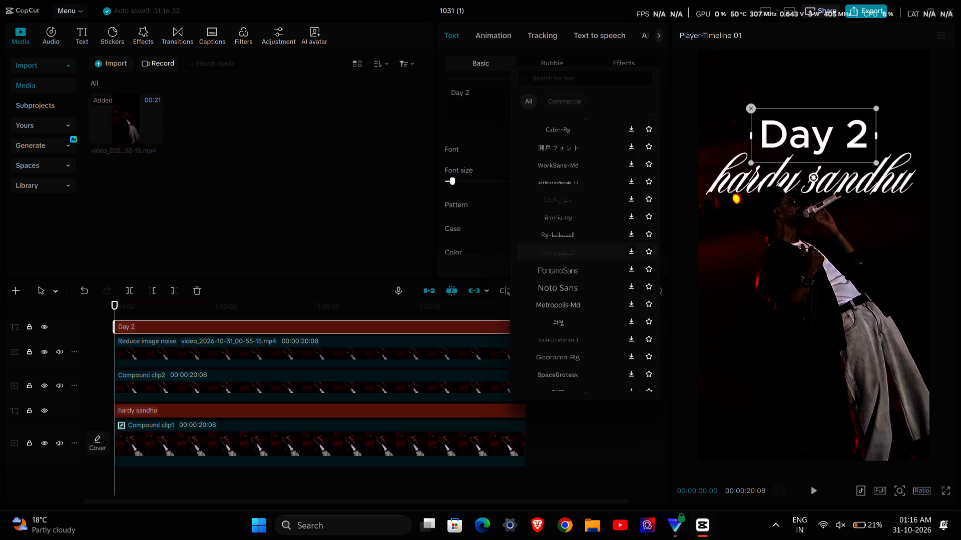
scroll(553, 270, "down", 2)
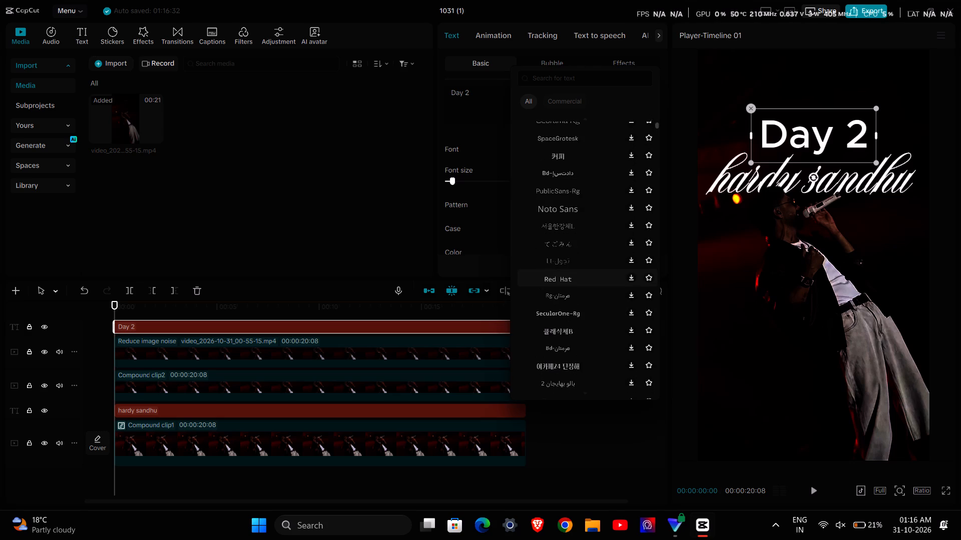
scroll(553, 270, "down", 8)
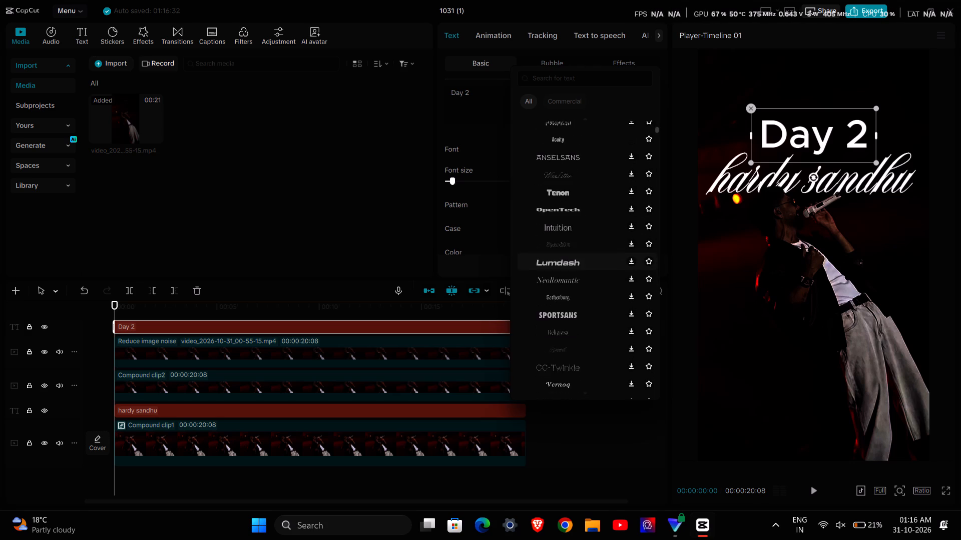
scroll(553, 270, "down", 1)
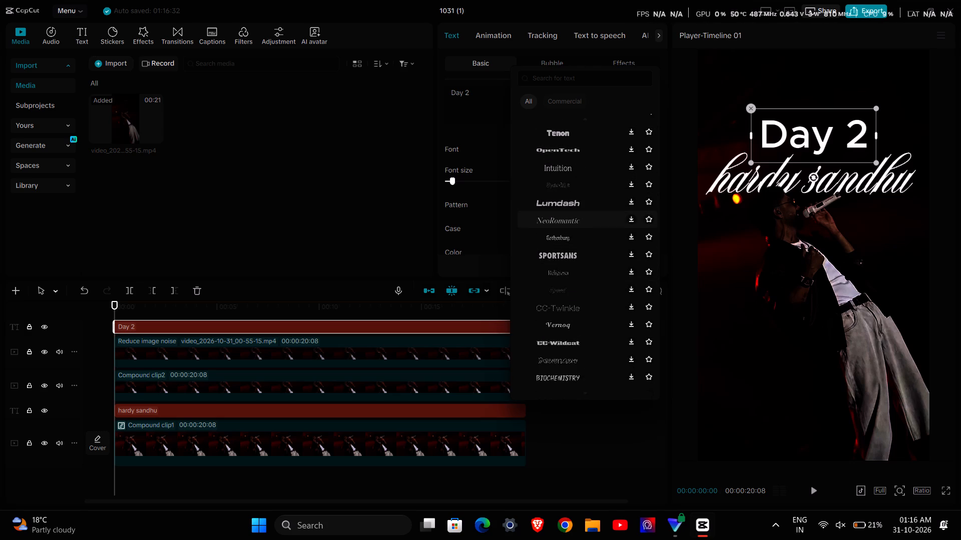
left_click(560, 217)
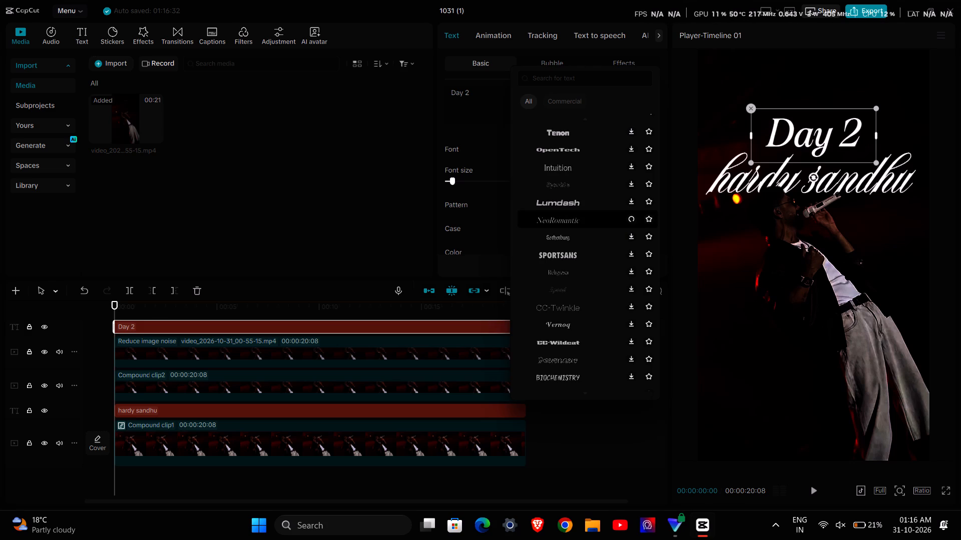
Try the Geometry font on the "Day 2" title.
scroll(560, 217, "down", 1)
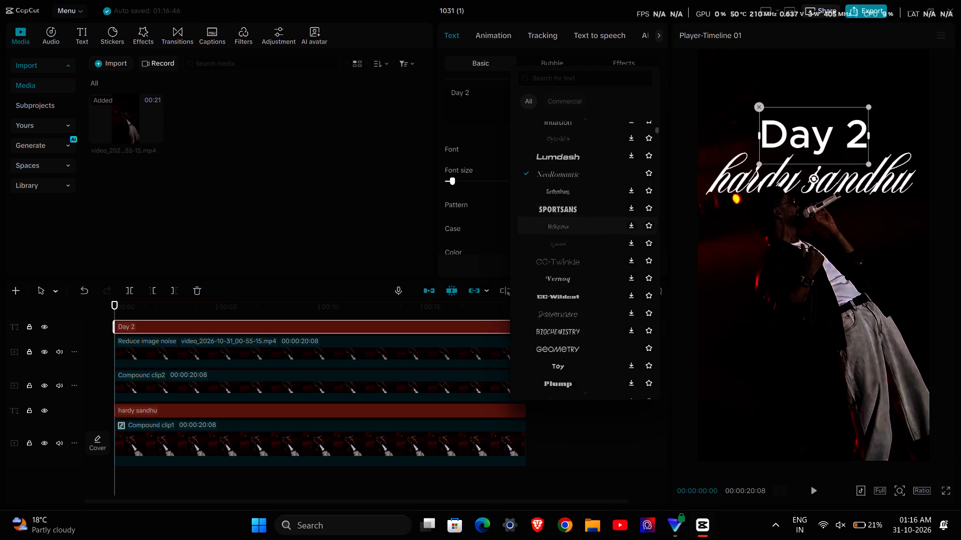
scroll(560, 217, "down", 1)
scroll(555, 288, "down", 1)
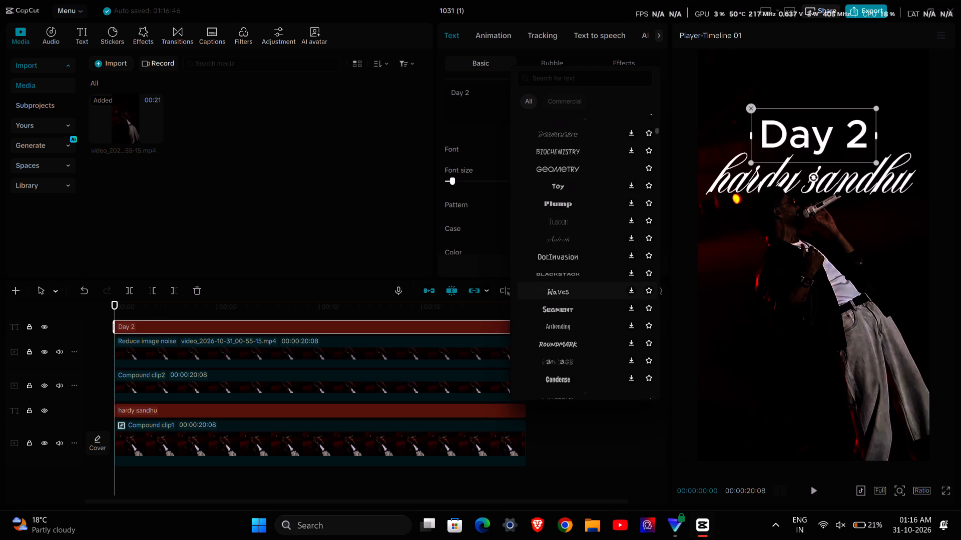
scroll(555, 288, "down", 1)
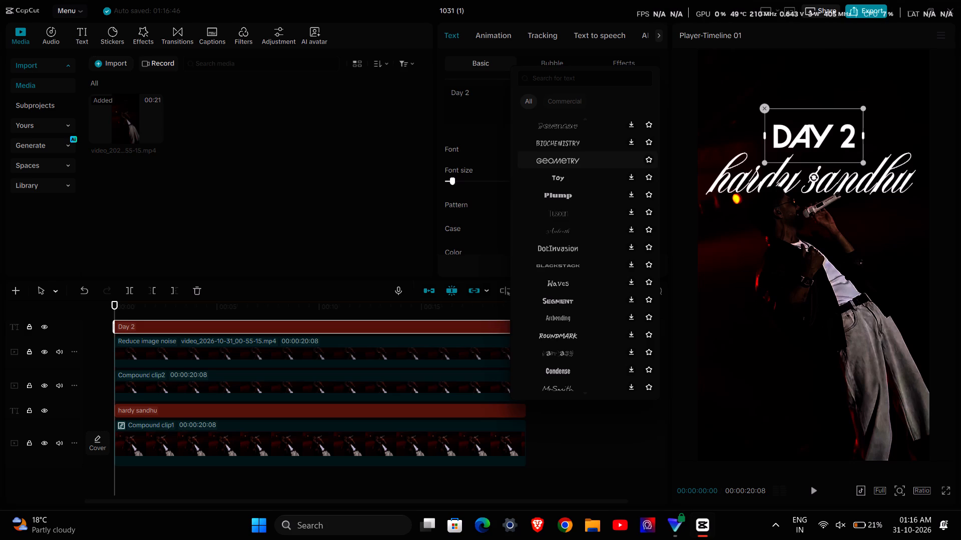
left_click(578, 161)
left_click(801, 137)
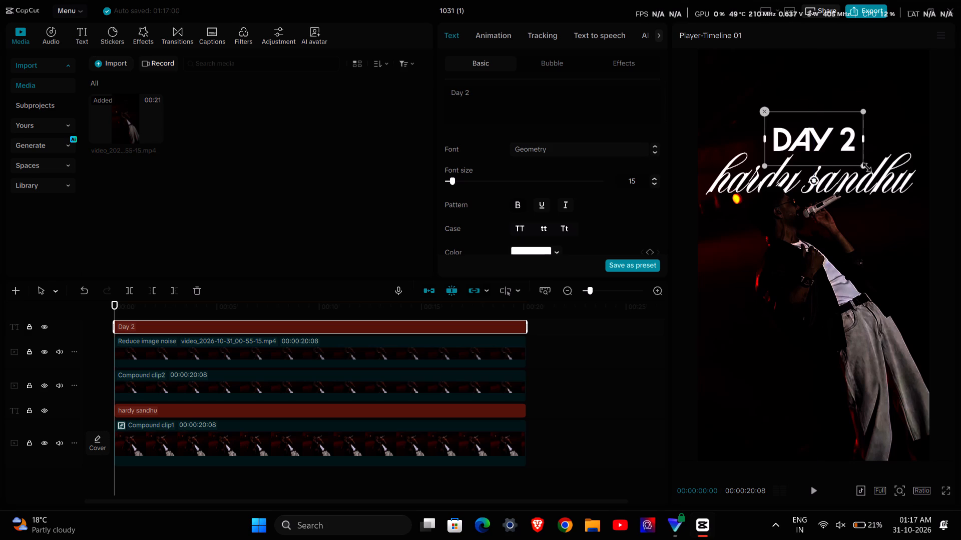
Scale the "Day 2" title down slightly in the preview, keeping it just above "hardy sandhu".
left_click_drag(864, 166, 856, 158)
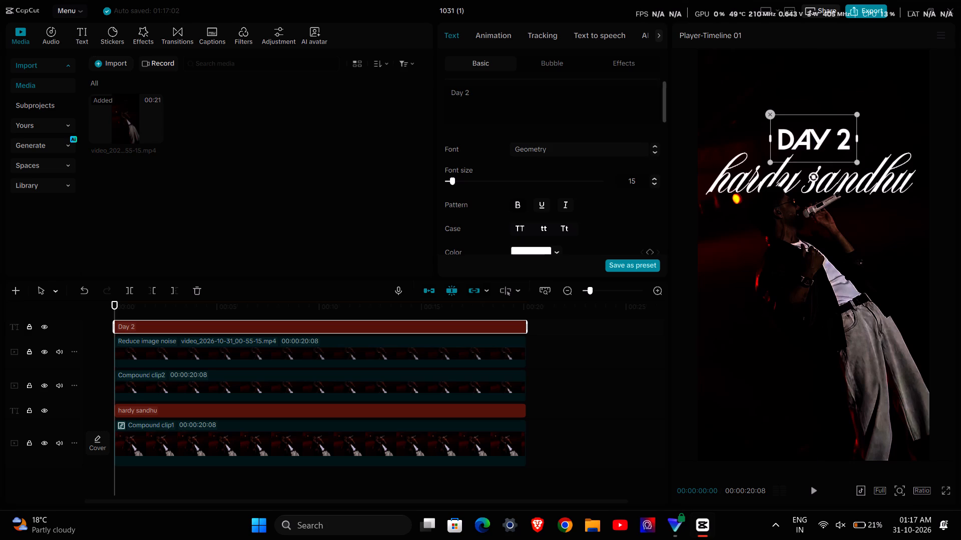
Try a narrow condensed font on the "Day 2" title, and set it to the wide, bold Sequel font.
left_click(609, 146)
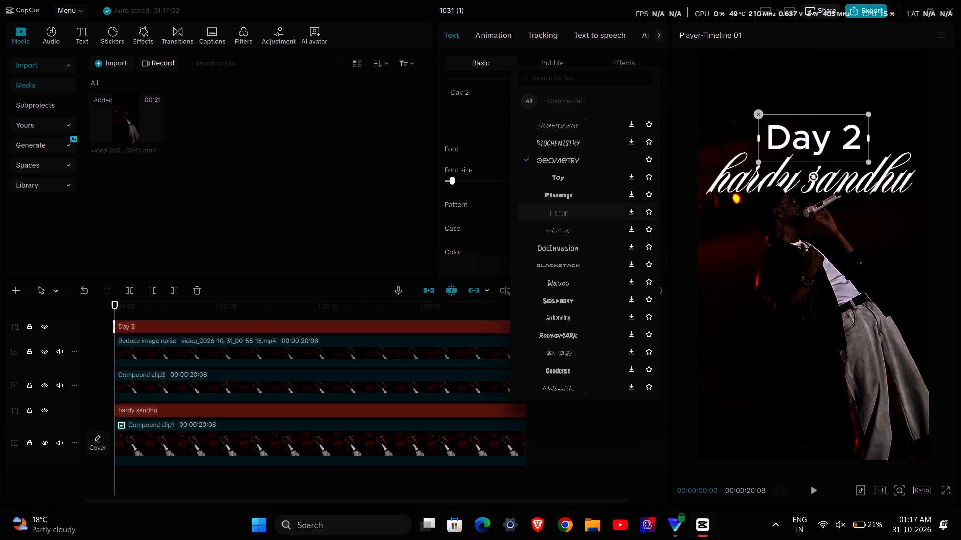
scroll(572, 220, "down", 4)
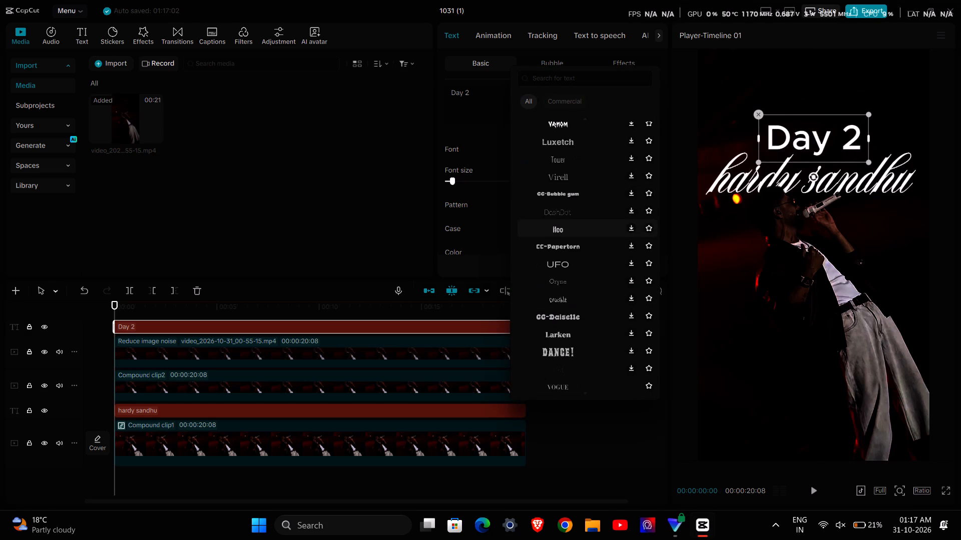
left_click(573, 155)
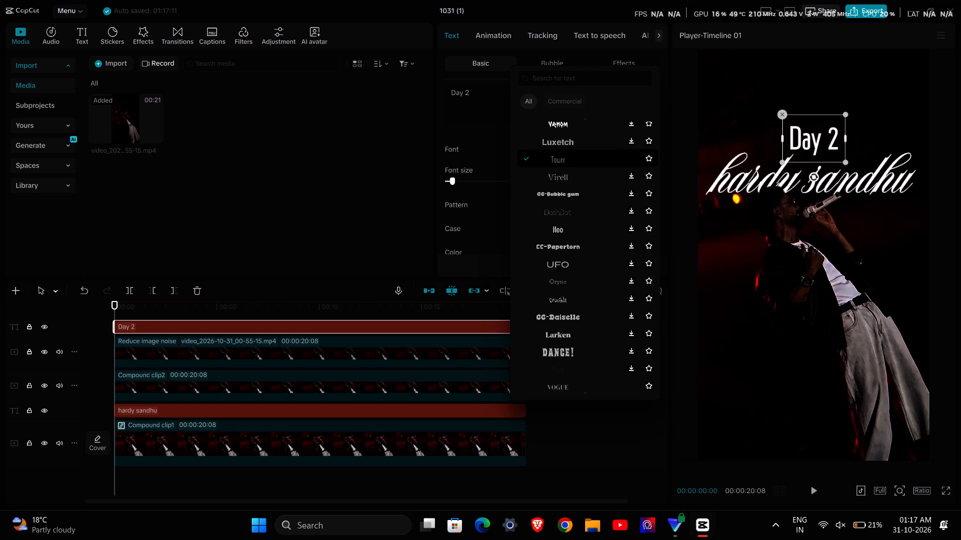
scroll(573, 155, "down", 1)
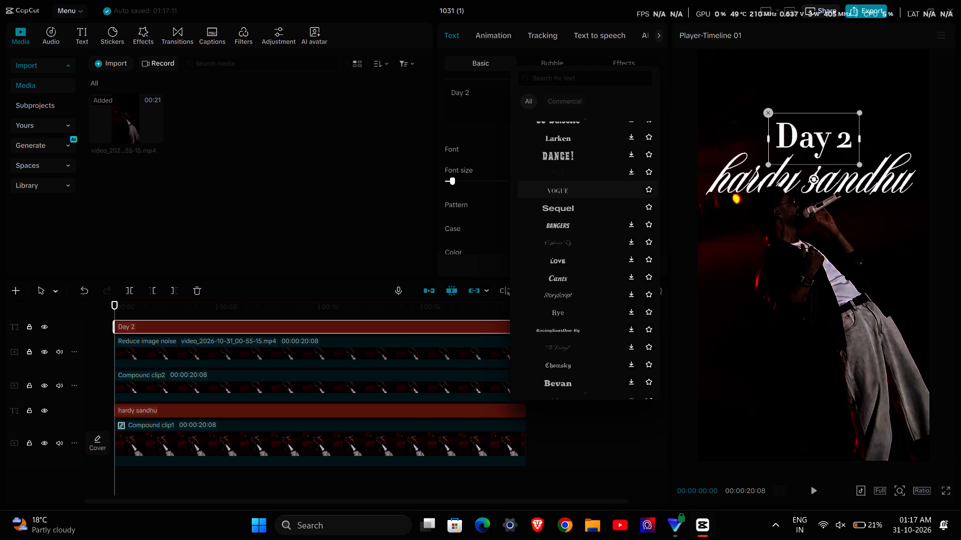
left_click(570, 212)
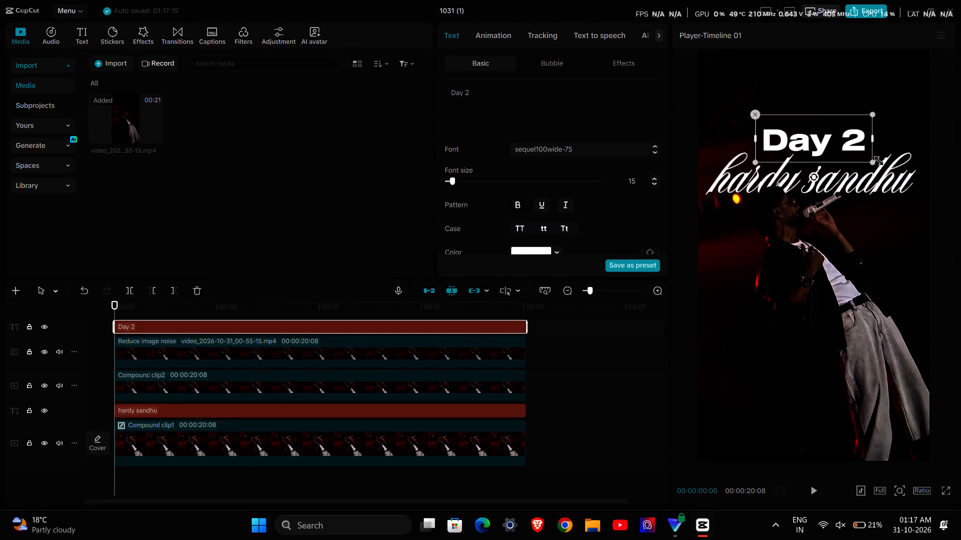
Shrink the "Day 2" title a little more above the "hardy sandhu" name and deselect it.
left_click_drag(876, 159, 864, 153)
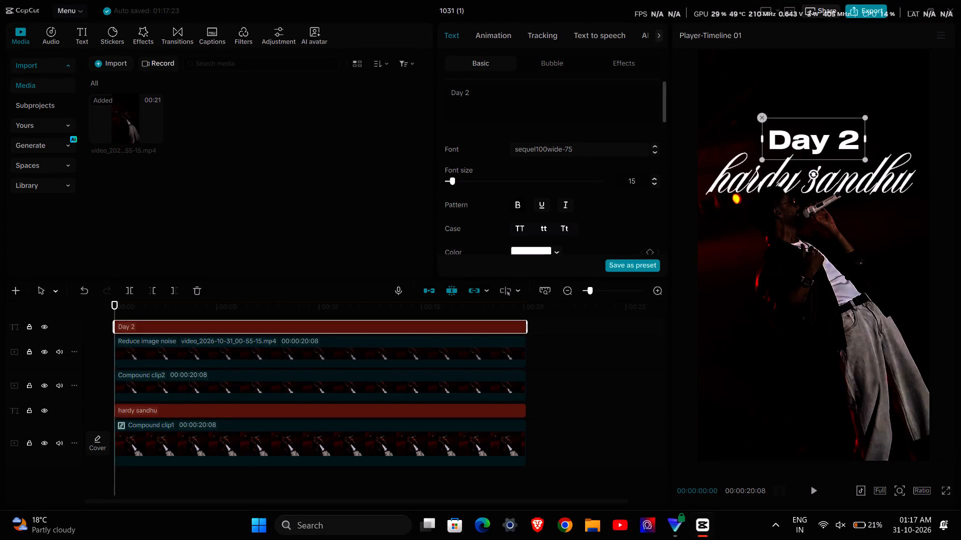
left_click(541, 371)
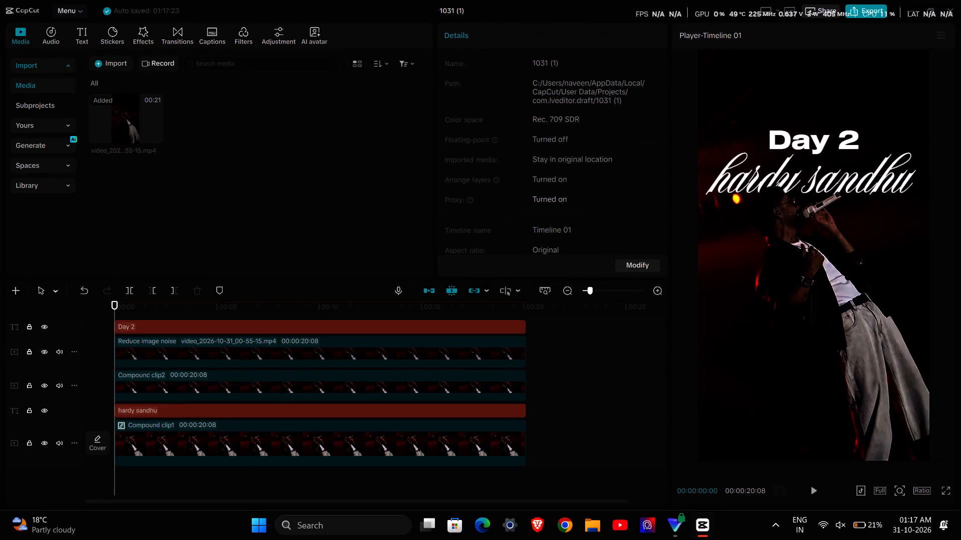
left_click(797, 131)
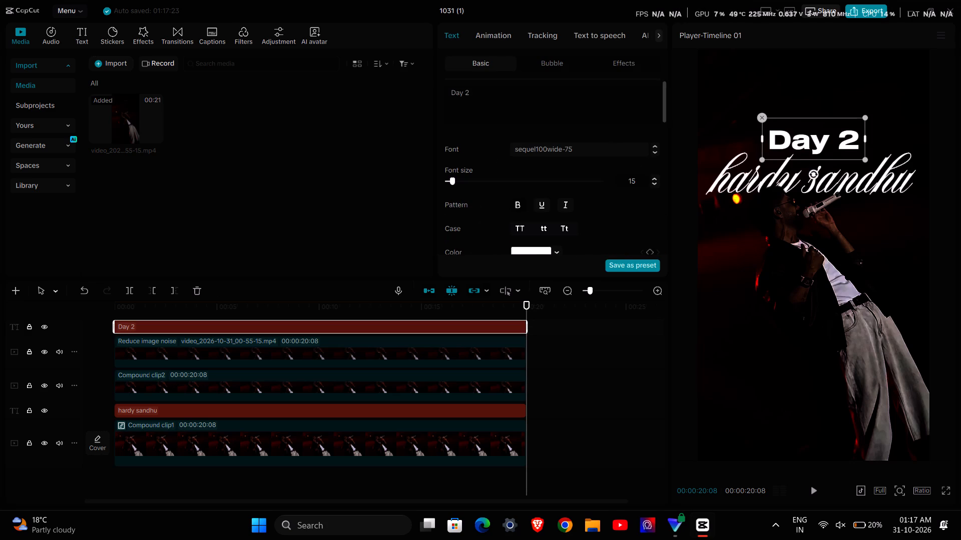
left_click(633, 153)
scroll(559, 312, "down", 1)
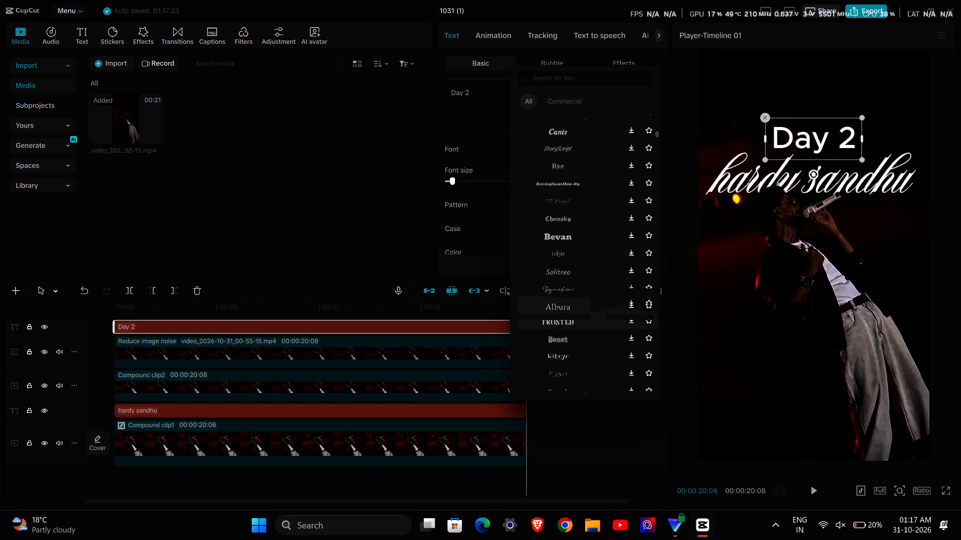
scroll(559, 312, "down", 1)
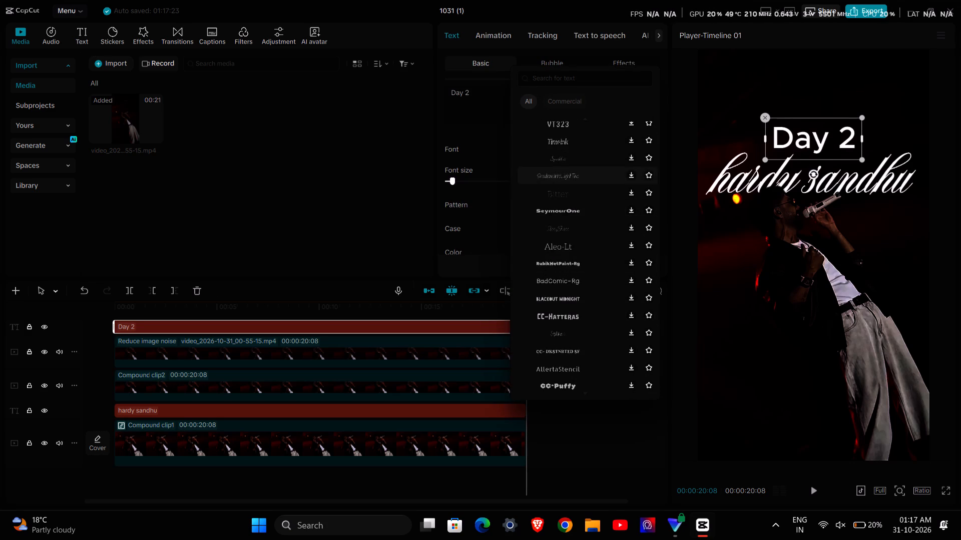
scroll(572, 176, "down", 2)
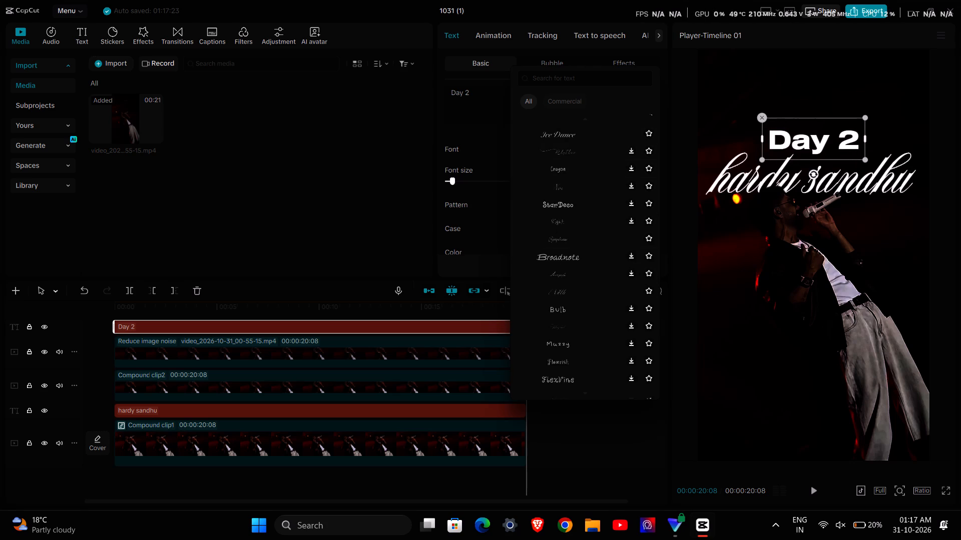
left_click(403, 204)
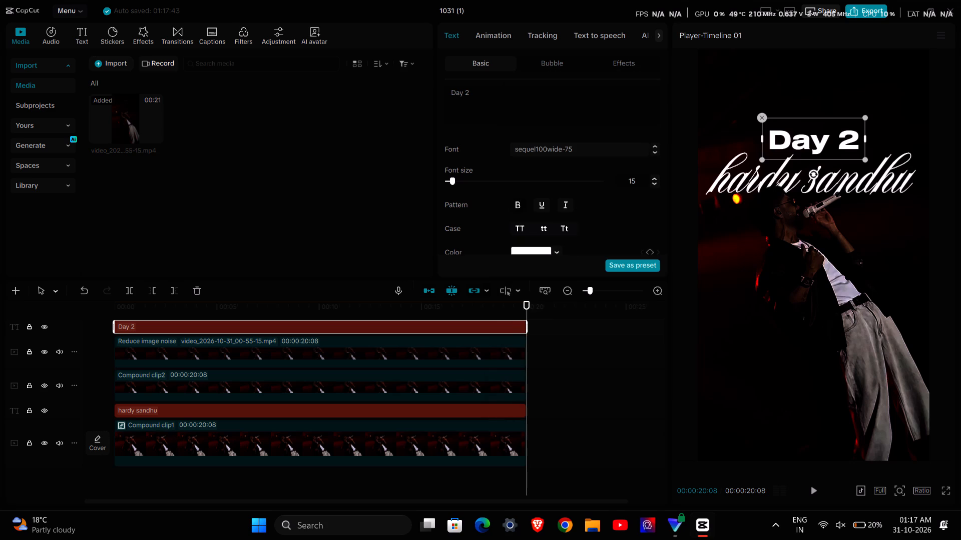
Delete the "Day 2" title from the timeline.
left_click(196, 288)
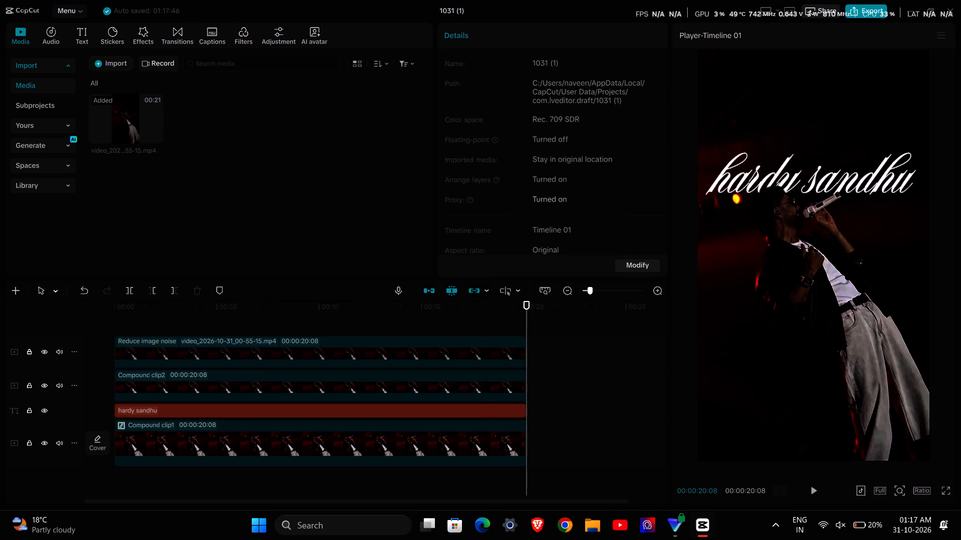
Export the video as 1031 (1) in mp4 format with HEVC at 4K and 60 fps, and dismiss the sharing options.
left_click(866, 7)
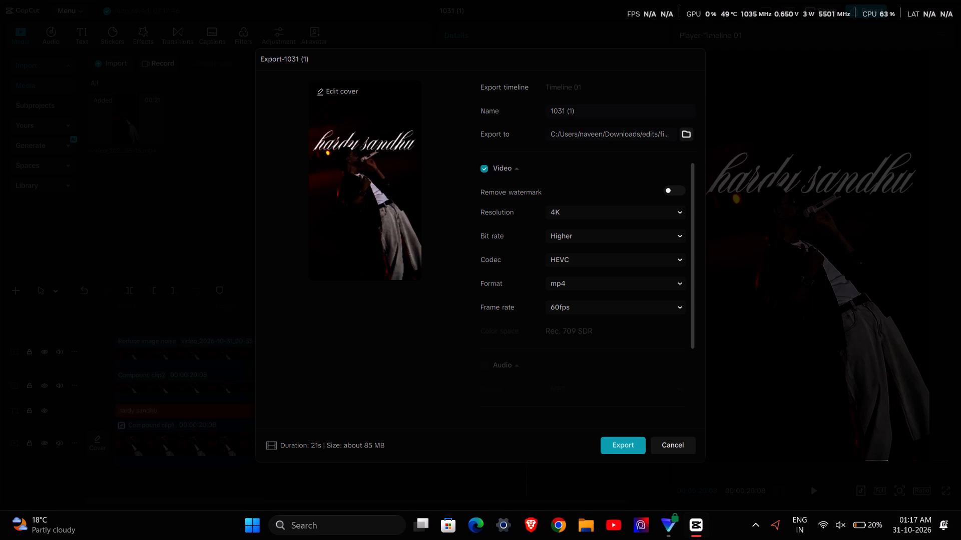
left_click(621, 445)
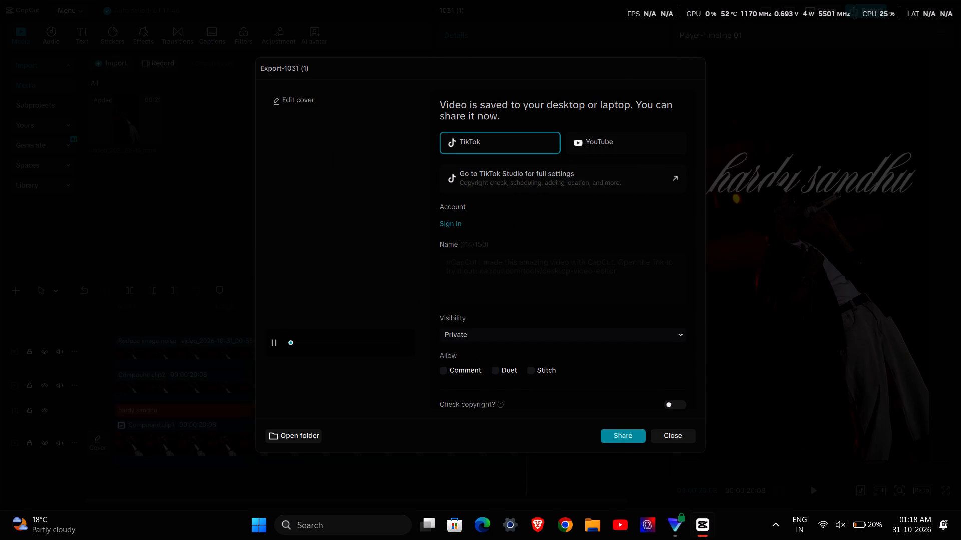
left_click(670, 435)
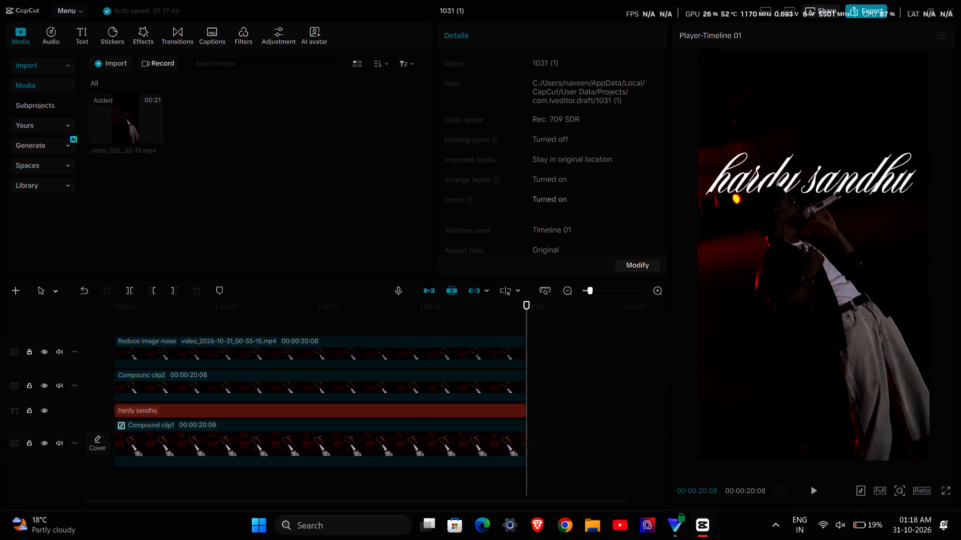
Close the project and force the unresponsive CapCut program to close.
left_click(954, 13)
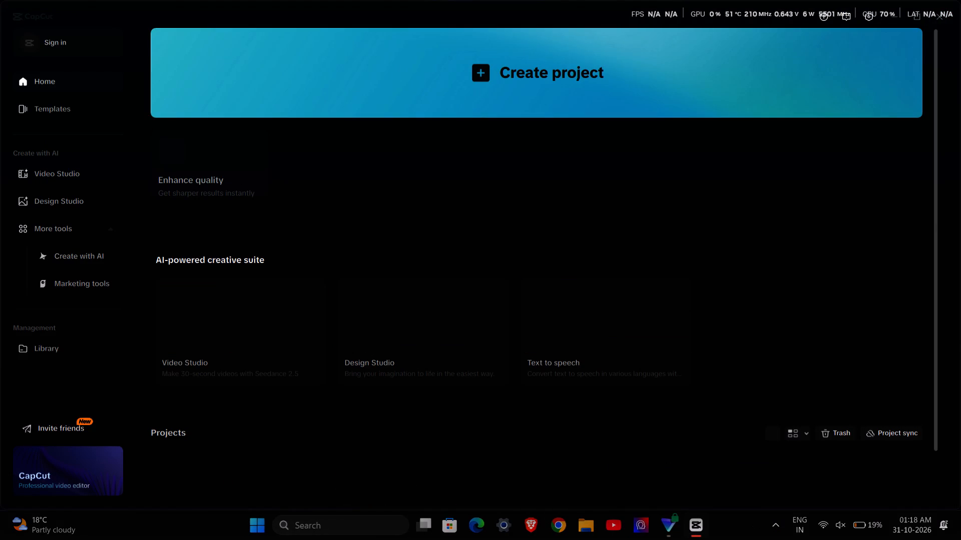
scroll(185, 455, "down", 2)
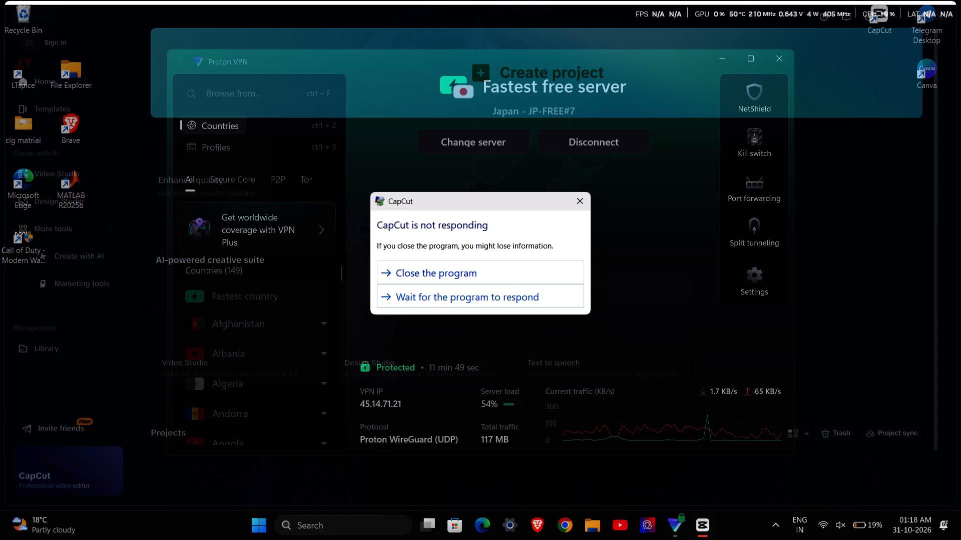
left_click(460, 277)
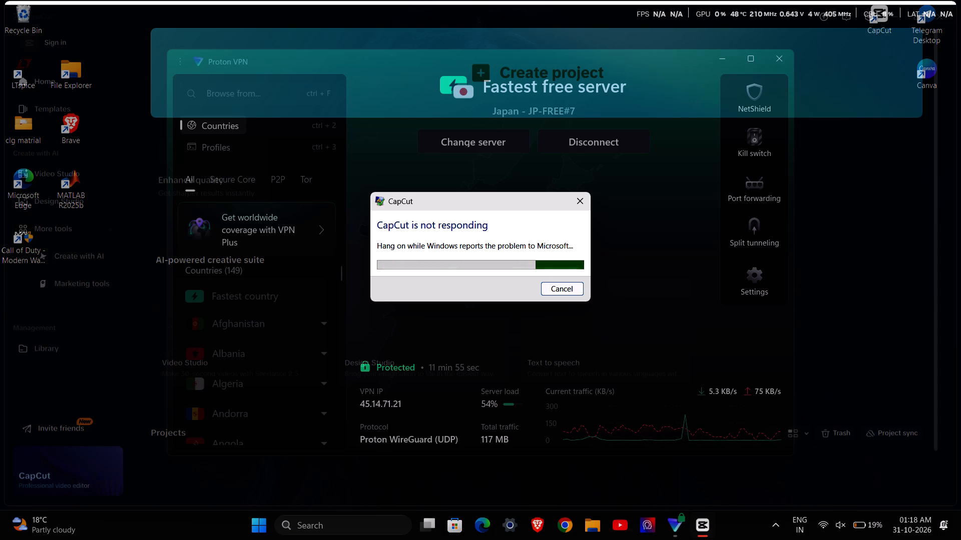
Play the exported 1031 (1) video from the "final edit" folder in File Explorer, and close the player and folder.
left_click(602, 528)
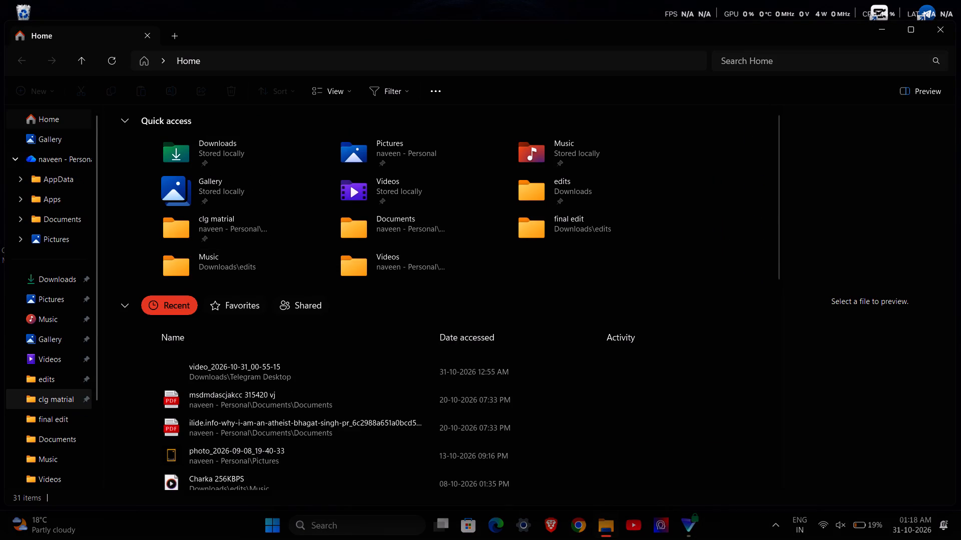
left_click(46, 416)
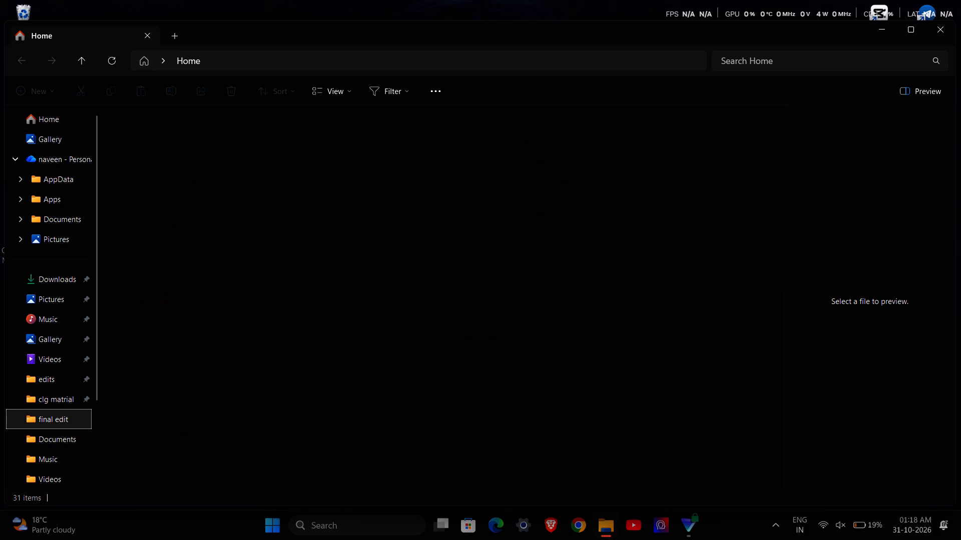
left_click(171, 147)
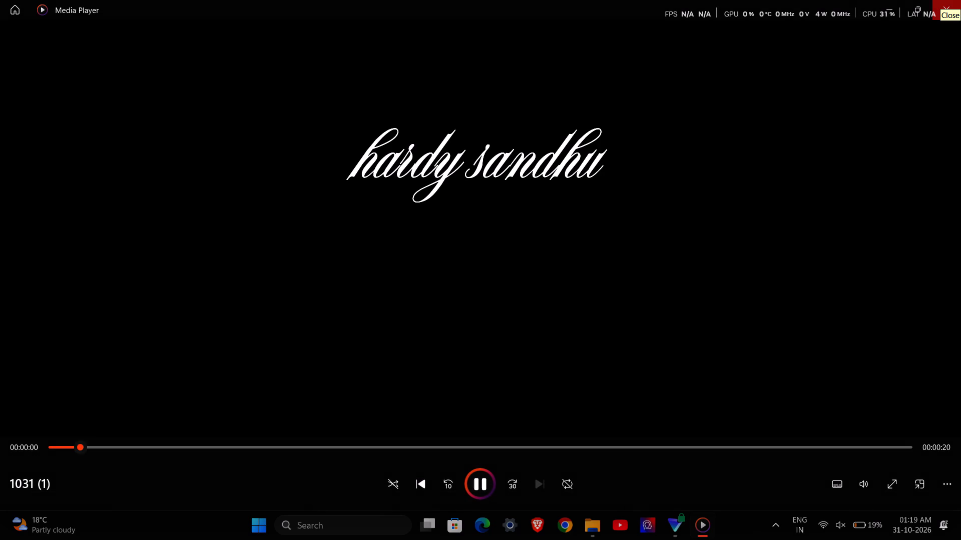
left_click(960, 0)
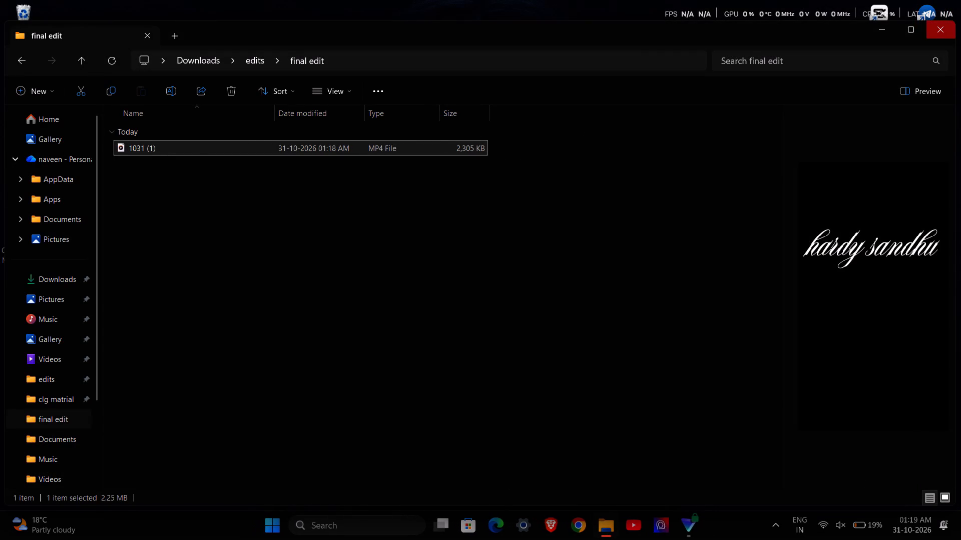
left_click(946, 27)
Relaunch CapCut from the desktop.
double_click(886, 15)
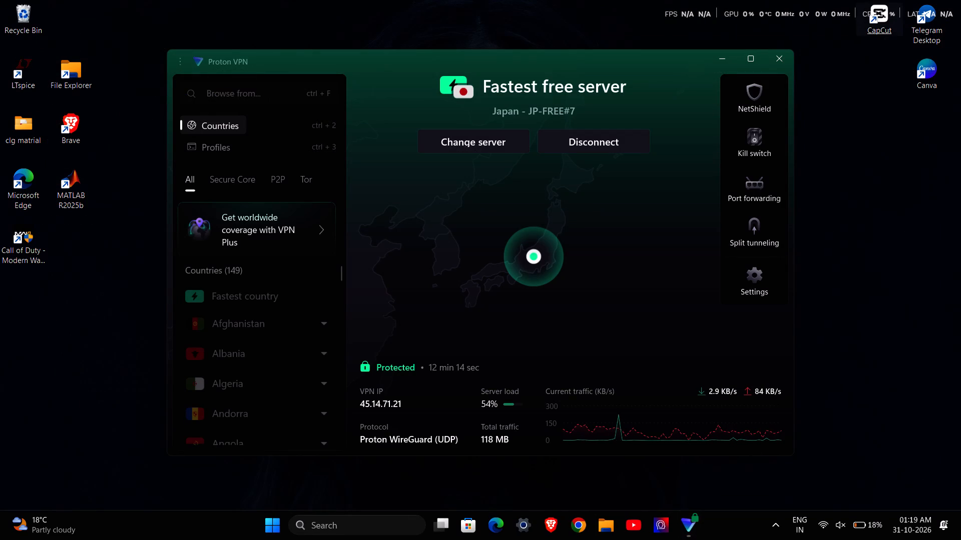
Disconnect Proton VPN from its server and close its window.
left_click(568, 139)
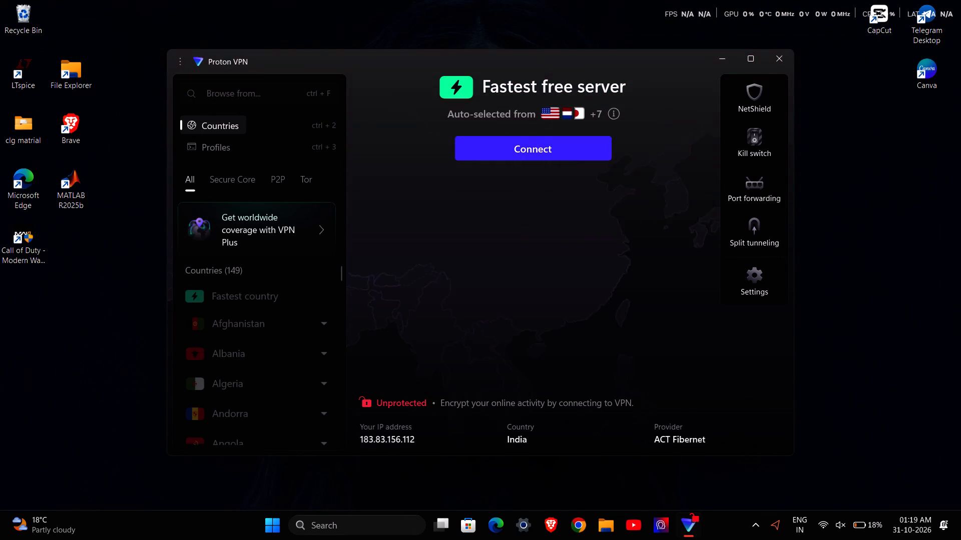
left_click(780, 54)
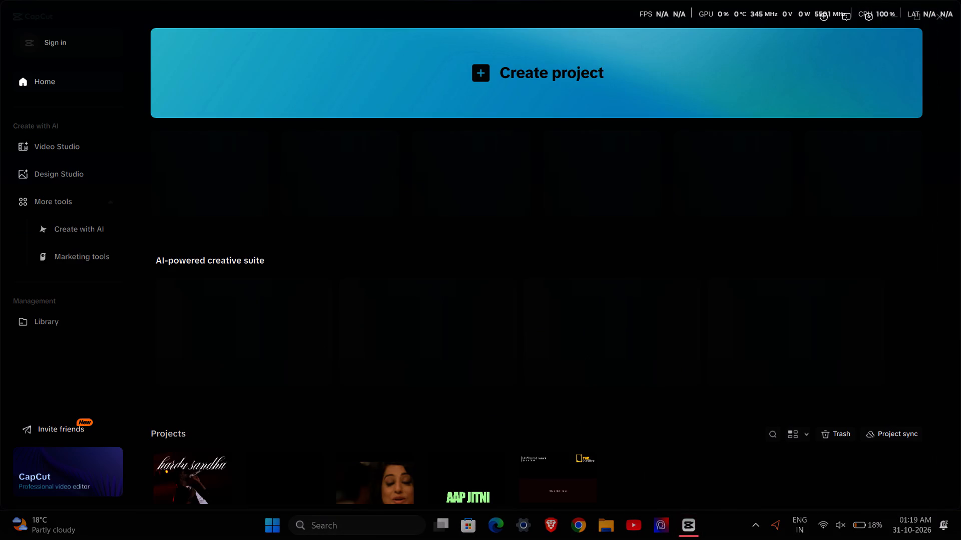
Reopen the "hardy sandhu" concert project from the CapCut home screen.
left_click(177, 464)
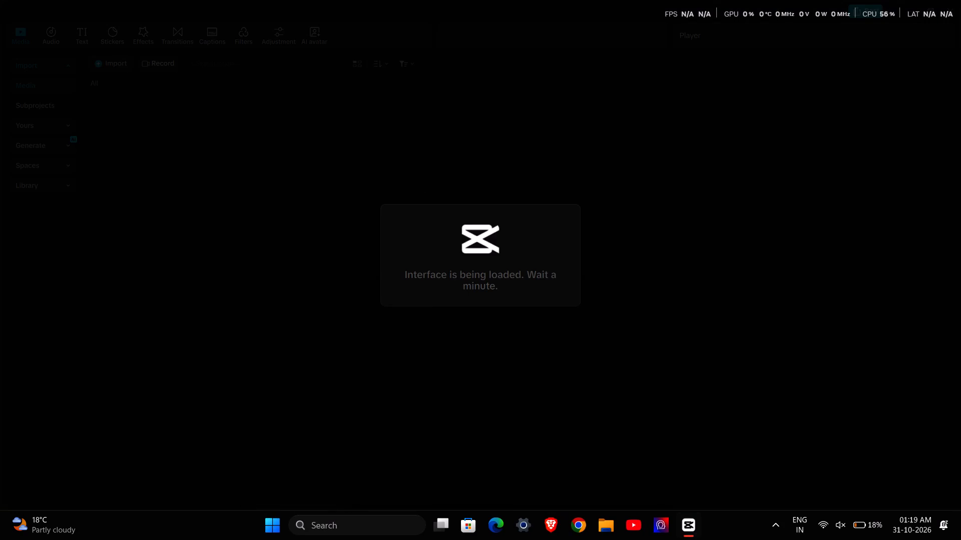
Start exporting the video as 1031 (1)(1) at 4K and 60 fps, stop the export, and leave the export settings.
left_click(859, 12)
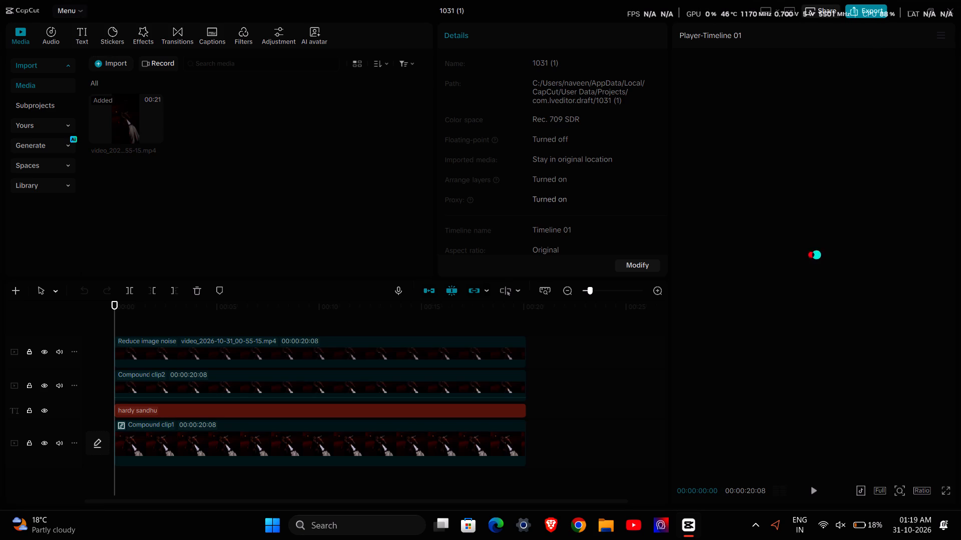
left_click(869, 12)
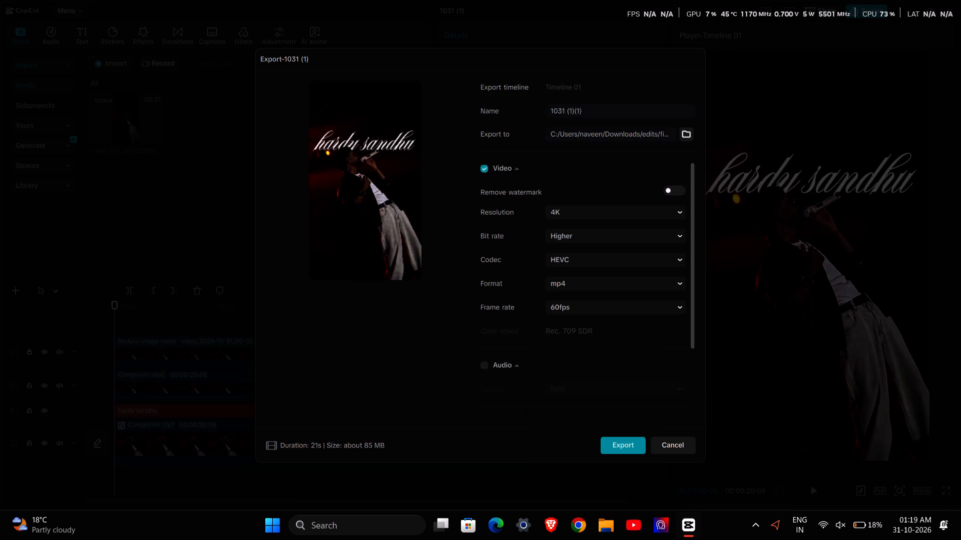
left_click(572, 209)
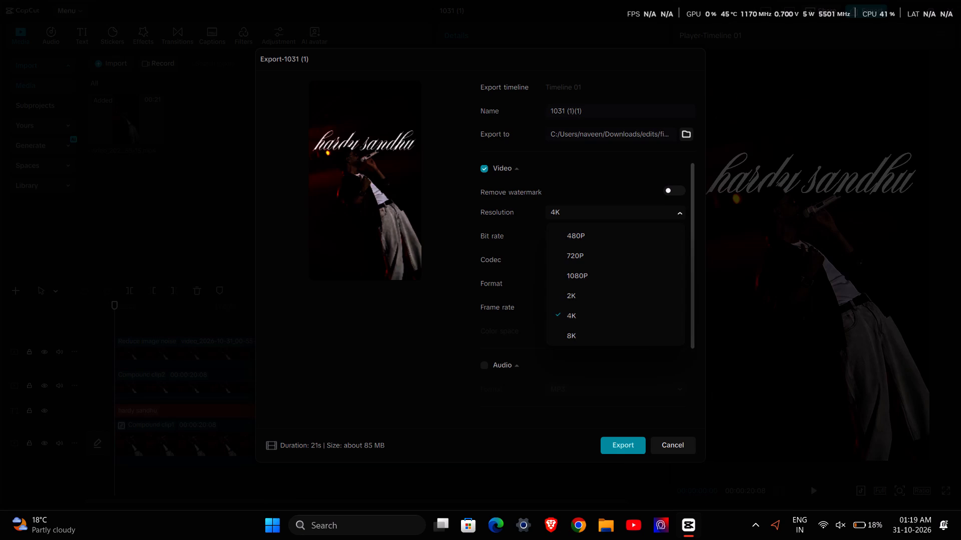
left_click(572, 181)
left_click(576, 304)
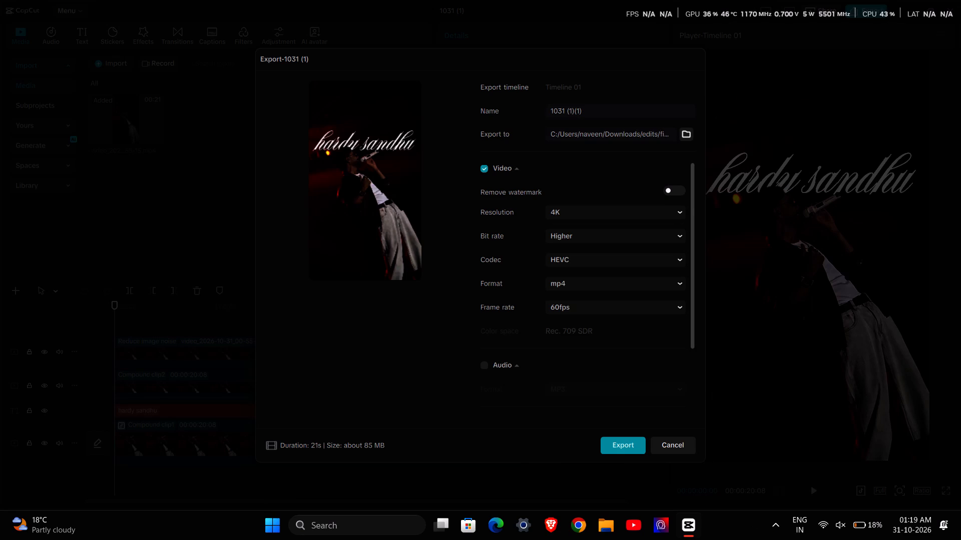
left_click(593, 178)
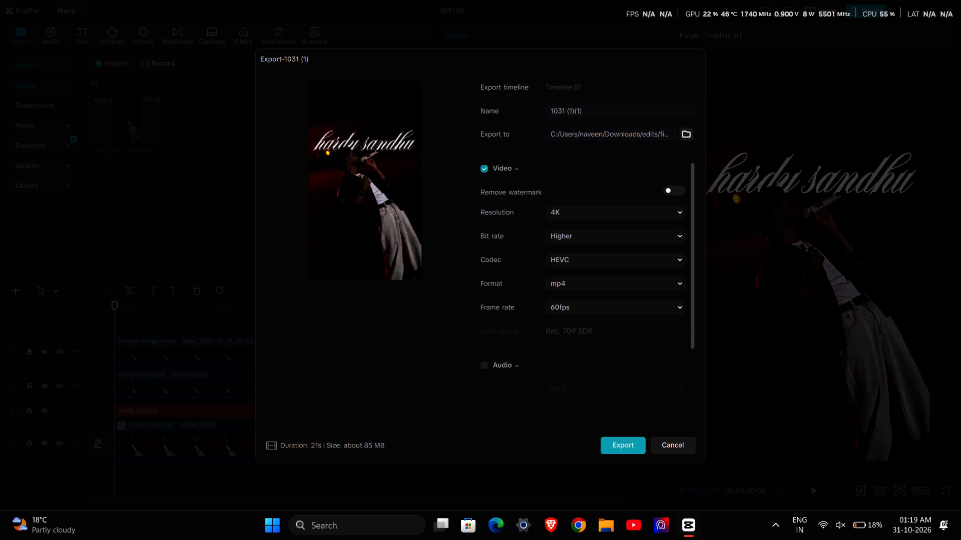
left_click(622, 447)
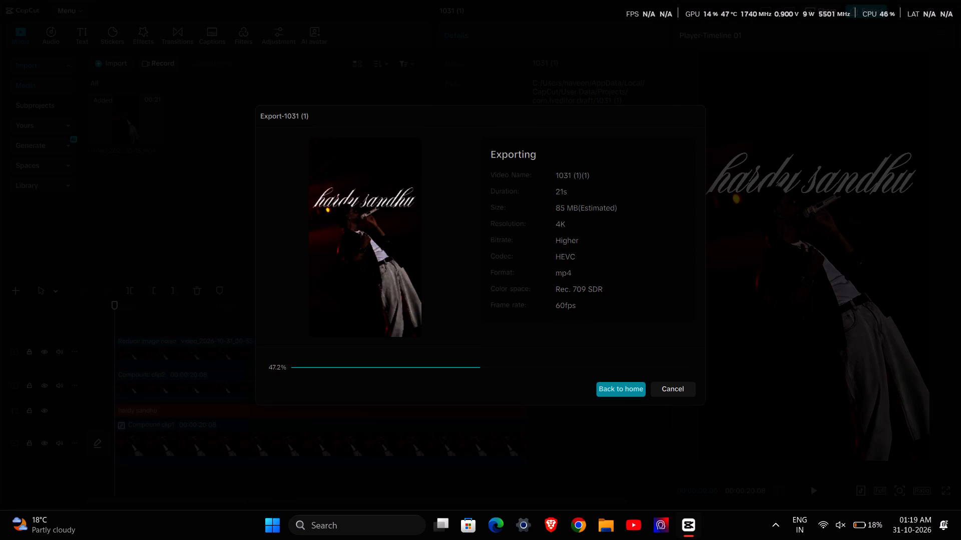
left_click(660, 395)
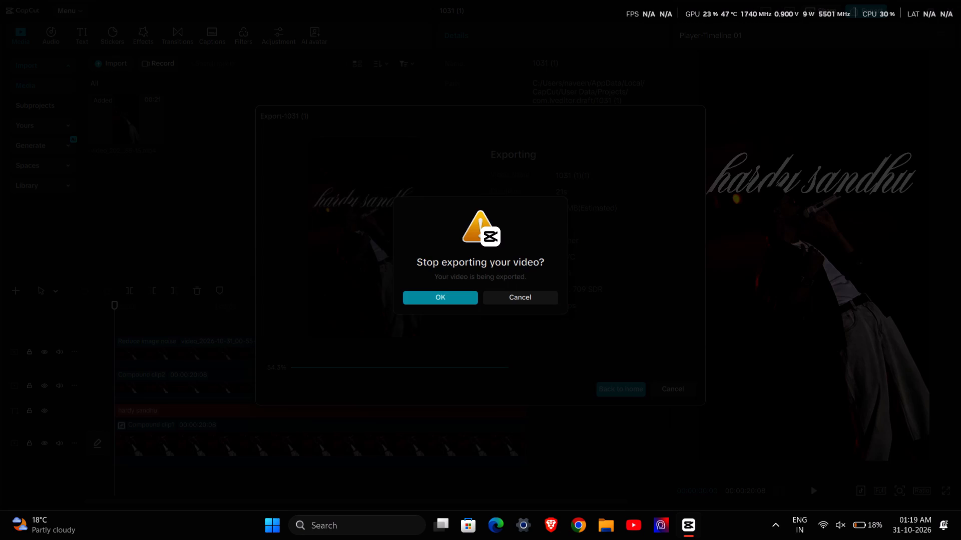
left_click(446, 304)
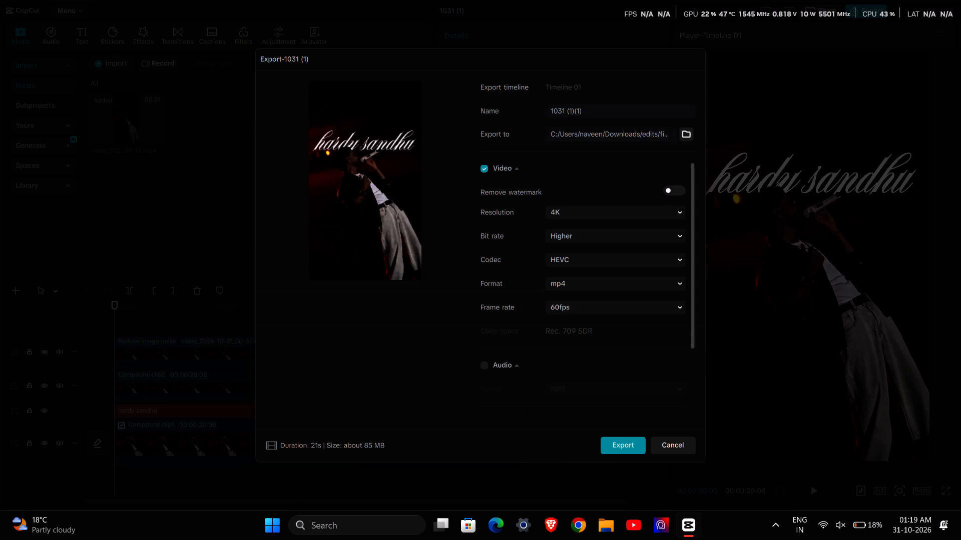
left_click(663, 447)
Trim the ends of all four timeline layers together to a duration of 00:00:02:06.
left_click_drag(521, 480, 529, 431)
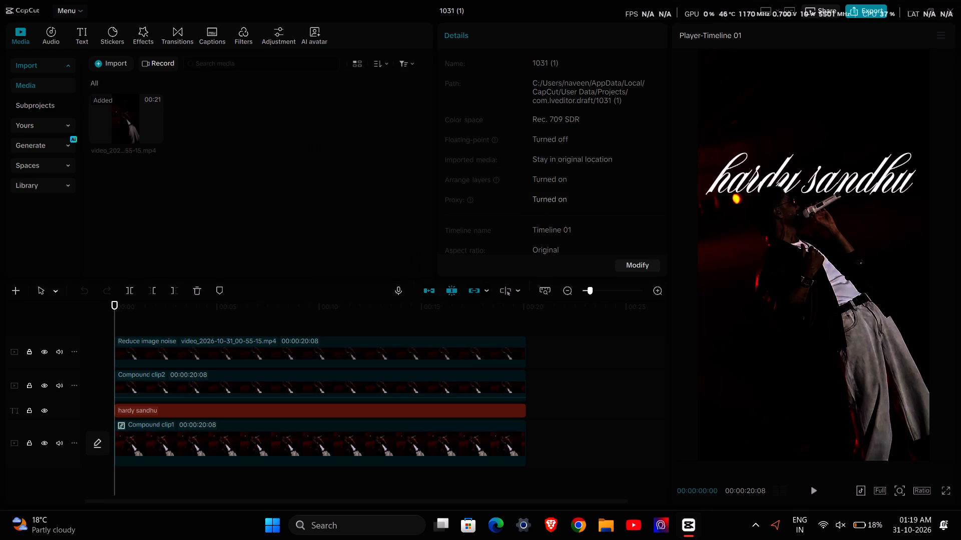
left_click_drag(529, 431, 511, 342)
left_click_drag(529, 363, 351, 359)
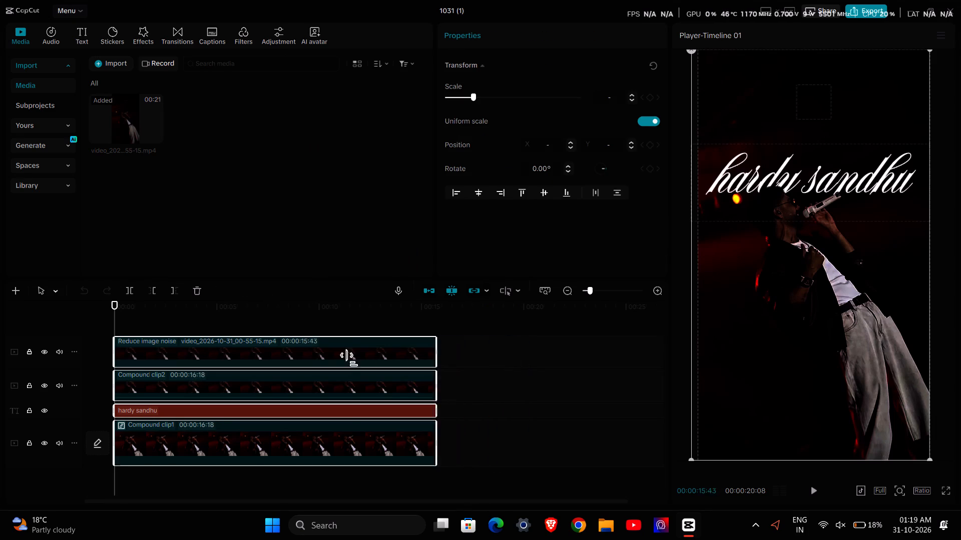
left_click_drag(351, 359, 326, 358)
scroll(376, 388, "up", 2)
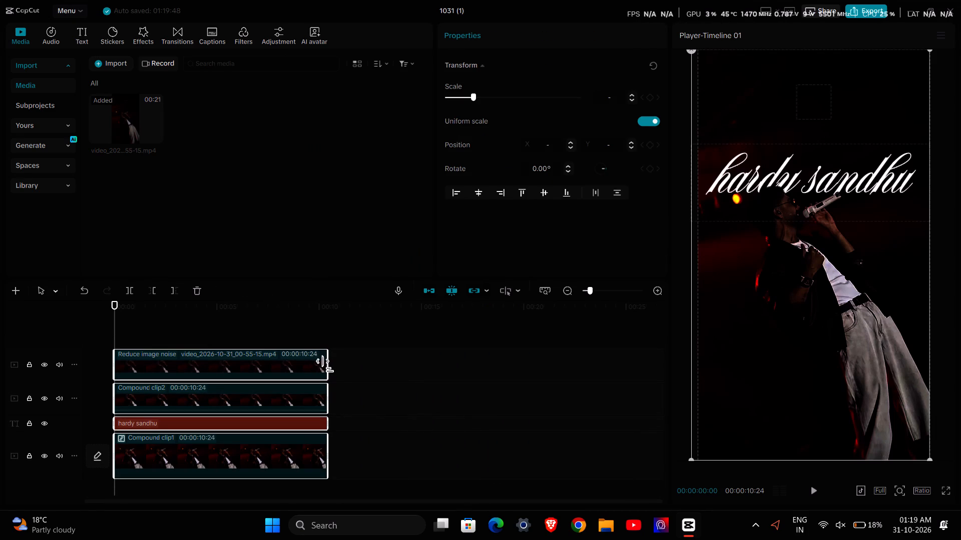
left_click_drag(326, 365, 111, 360)
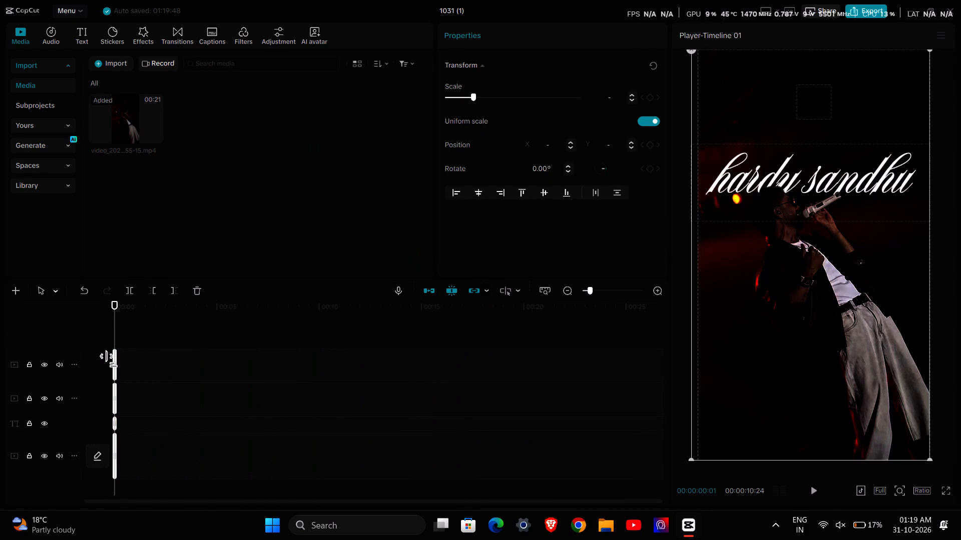
left_click_drag(111, 360, 157, 374)
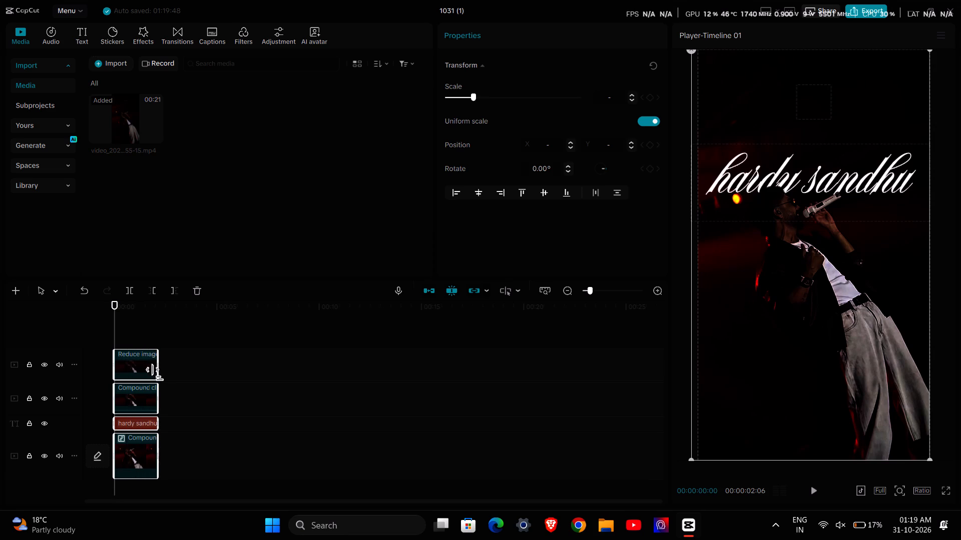
Export the shortened video, dismiss the sharing options, and close the project.
left_click(865, 13)
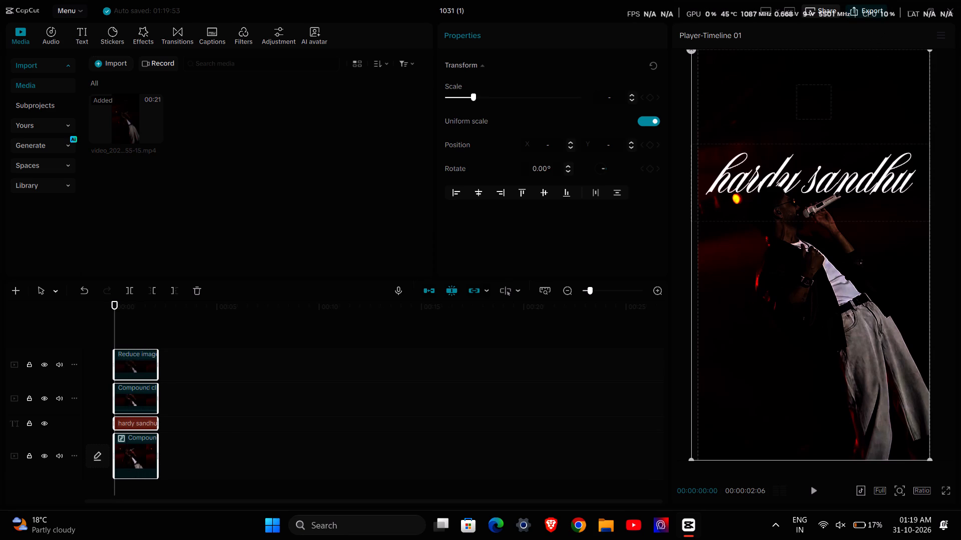
left_click(627, 447)
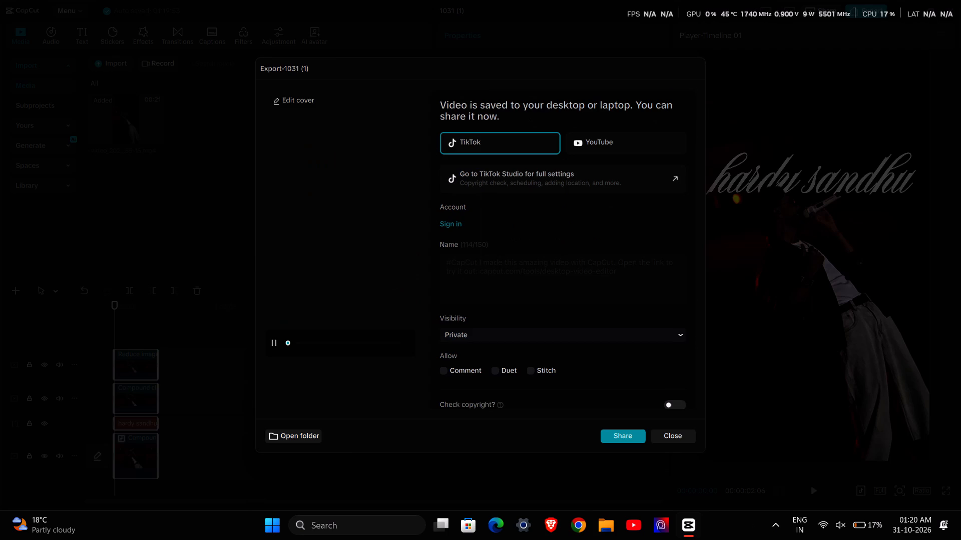
left_click(681, 434)
left_click(960, 0)
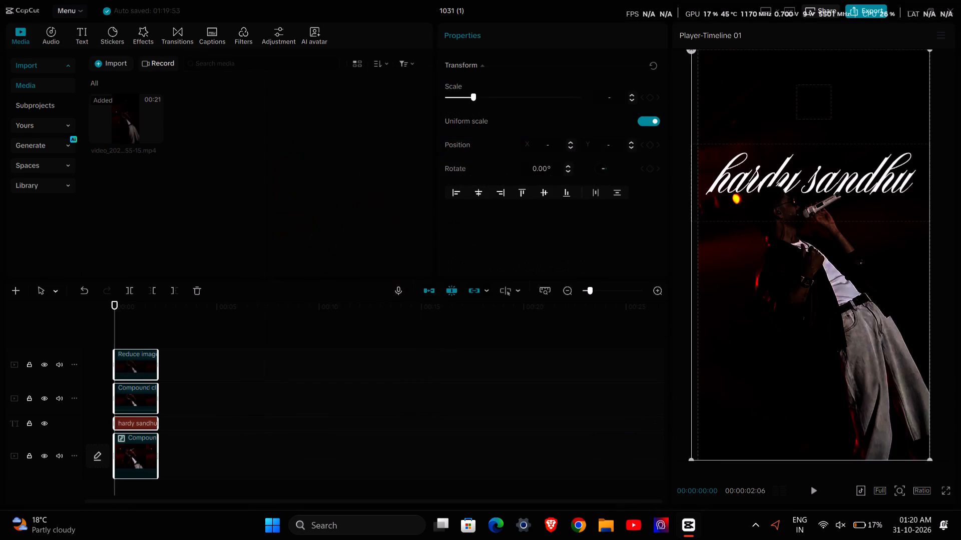
Close the editor and, in File Explorer, share 1031 (1)(1).mp4 from the final edit folder using Telegram Desktop.
left_click(949, 11)
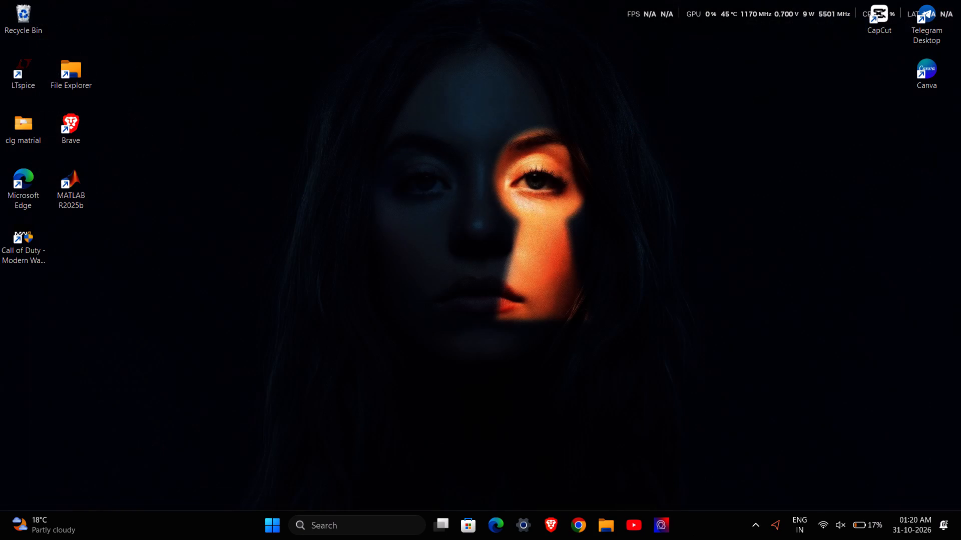
left_click(617, 519)
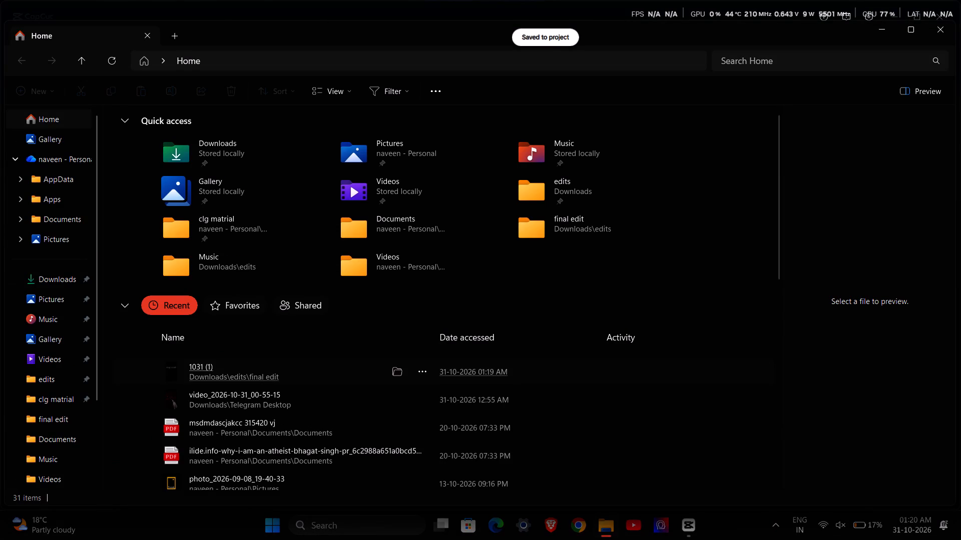
left_click(49, 421)
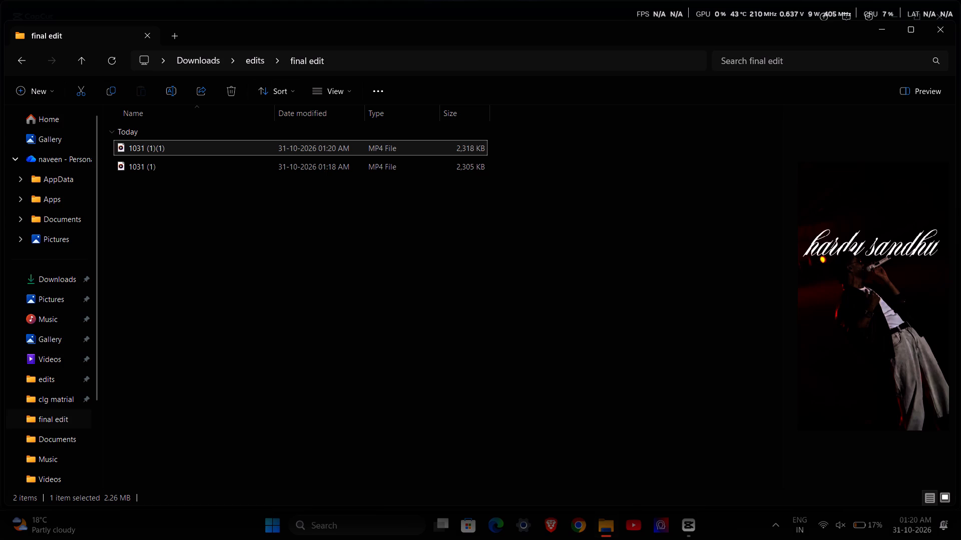
left_click(194, 90)
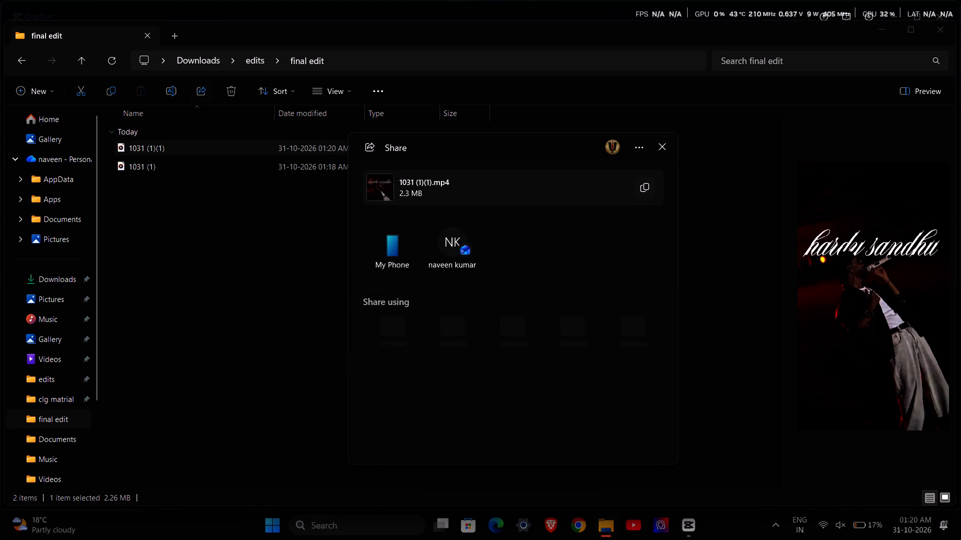
scroll(463, 334, "down", 1)
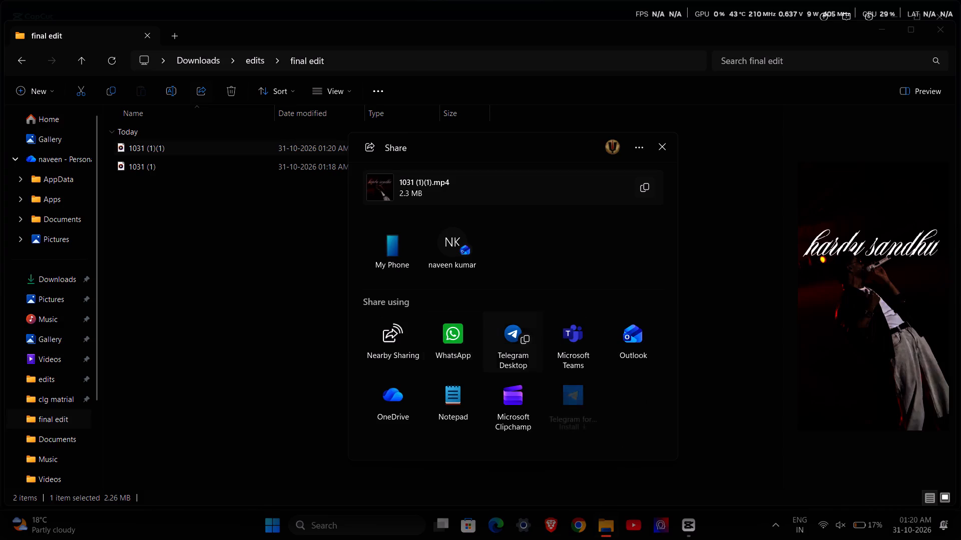
left_click(517, 349)
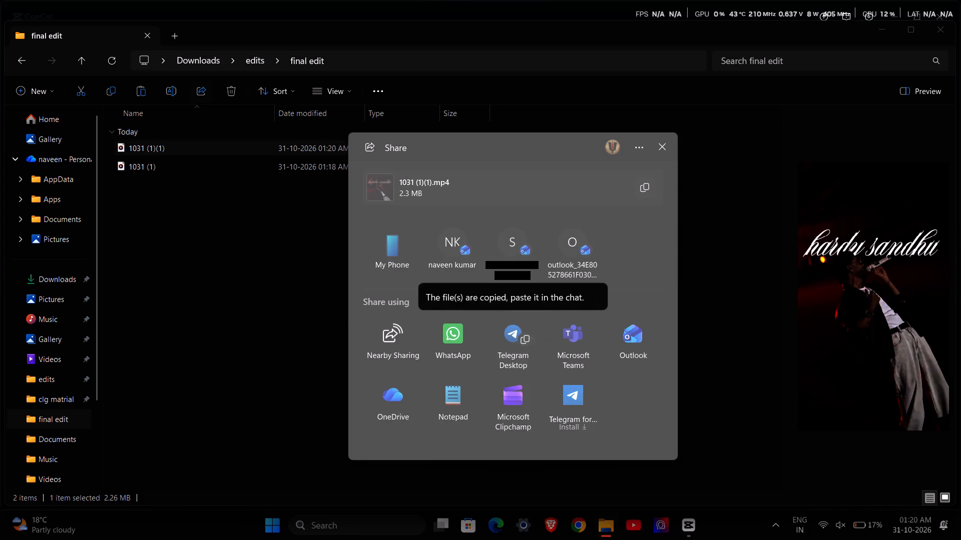